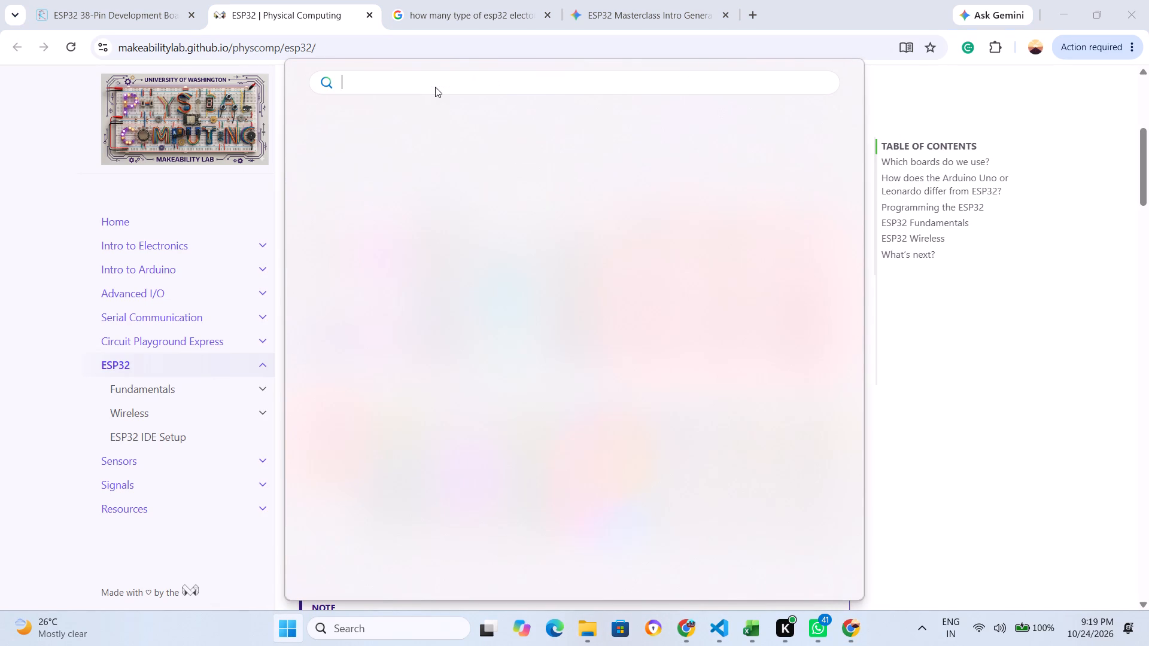
{"action": "key", "text": "m"}
{"action": "left_click", "coordinate": [374, 190]}
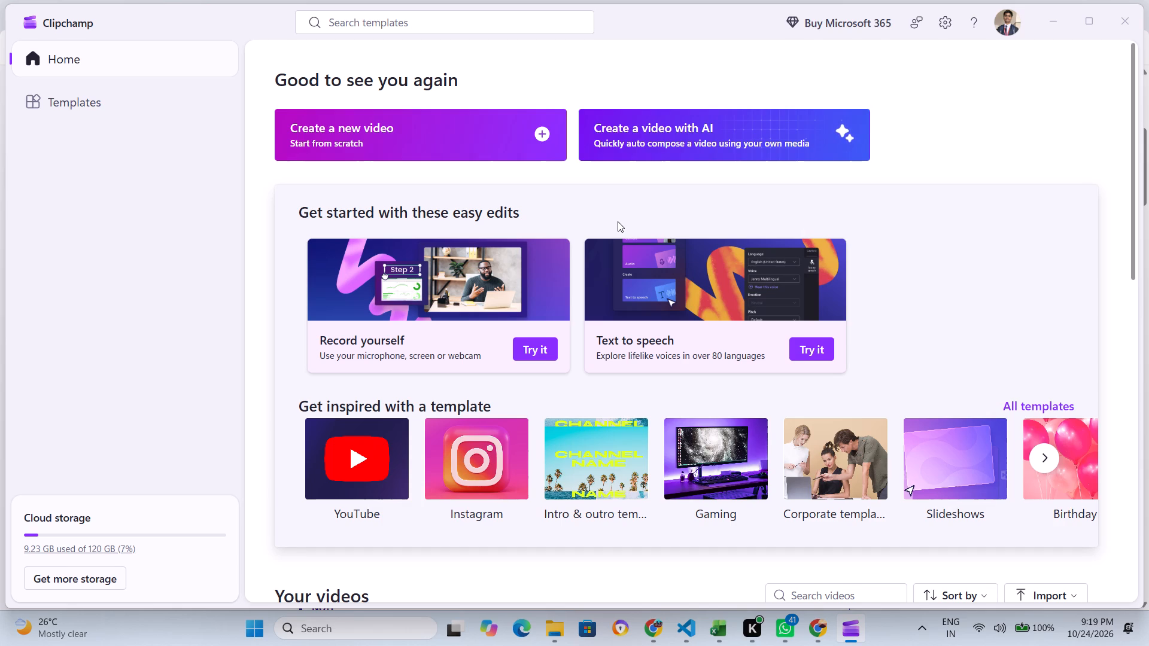
Open the existing video project whose thumbnail shows a glowing microcontroller board from the Your videos section.
{"action": "scroll", "coordinate": [669, 323], "scroll_direction": "down", "scroll_amount": 1}
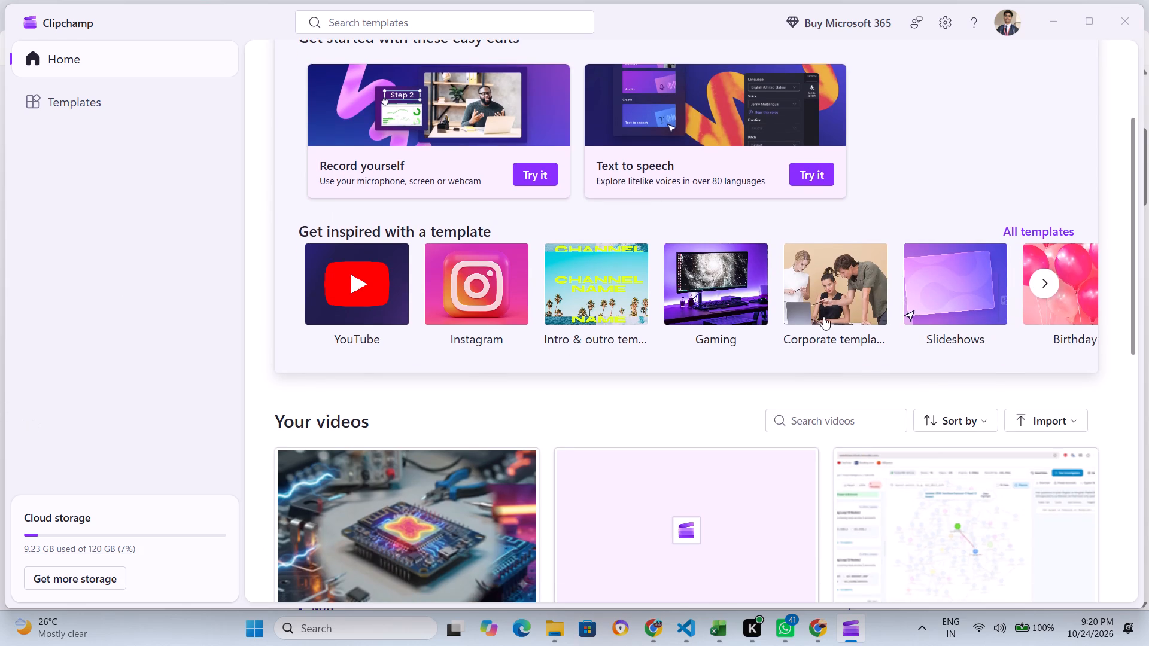
{"action": "scroll", "coordinate": [846, 316], "scroll_direction": "down", "scroll_amount": 1}
{"action": "left_click", "coordinate": [372, 352]}
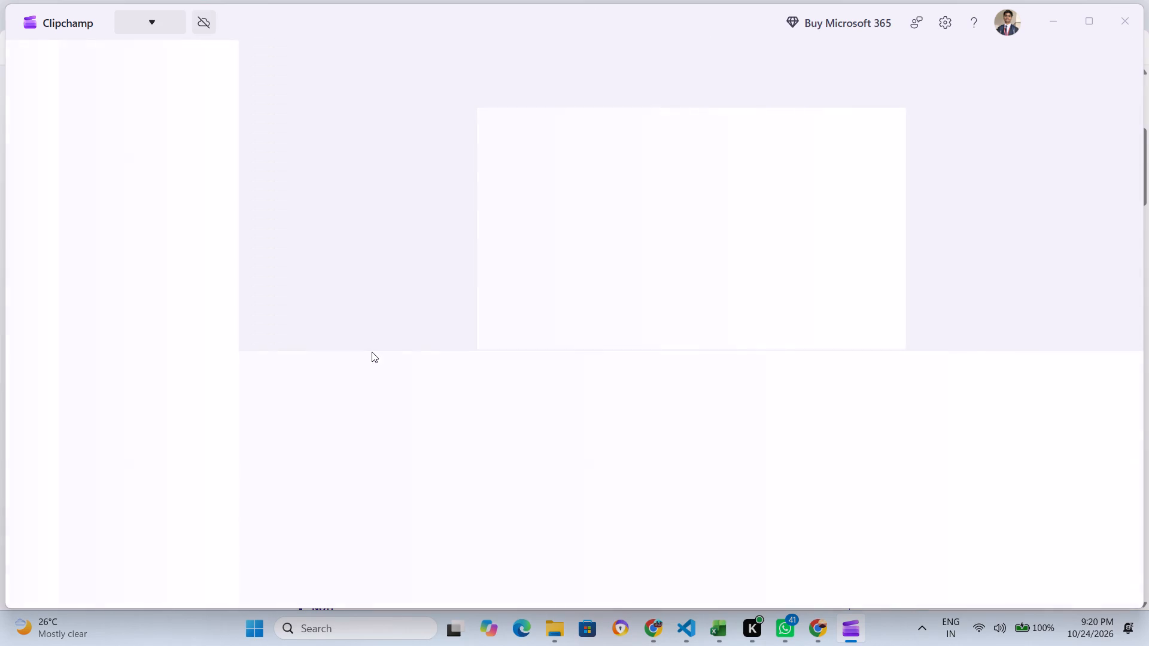
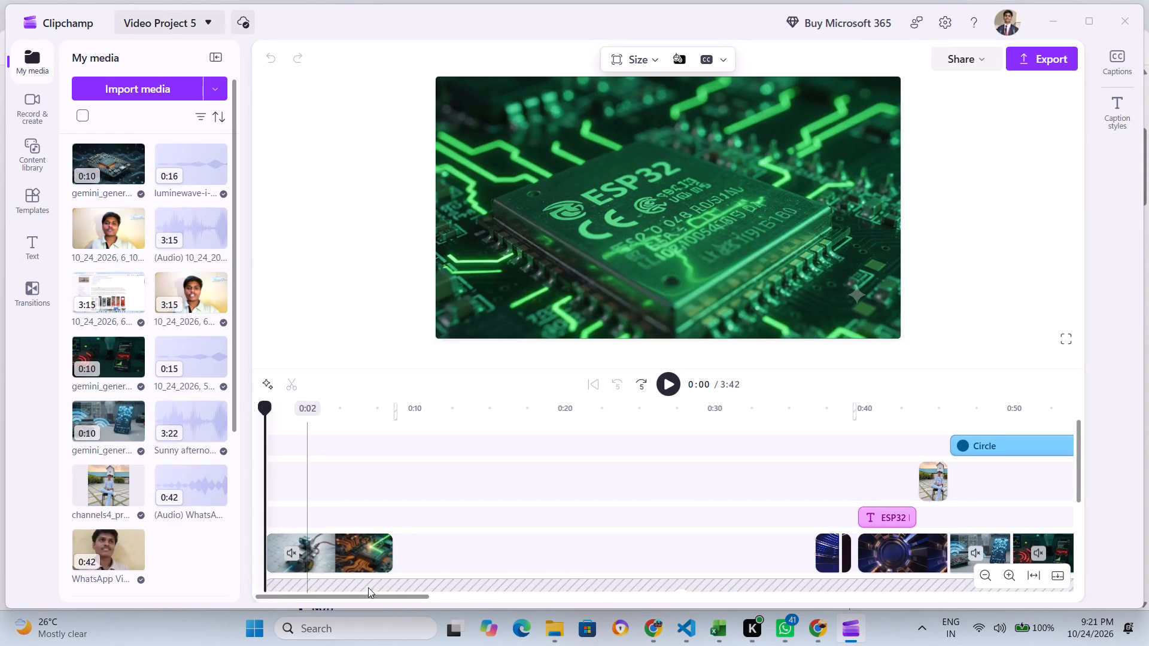
Examine the project's timeline tracks, from the graphics and text layers down to the audio and talking-head clips.
{"action": "scroll", "coordinate": [536, 560], "scroll_direction": "down", "scroll_amount": 4}
{"action": "scroll", "coordinate": [537, 560], "scroll_direction": "up", "scroll_amount": 1}
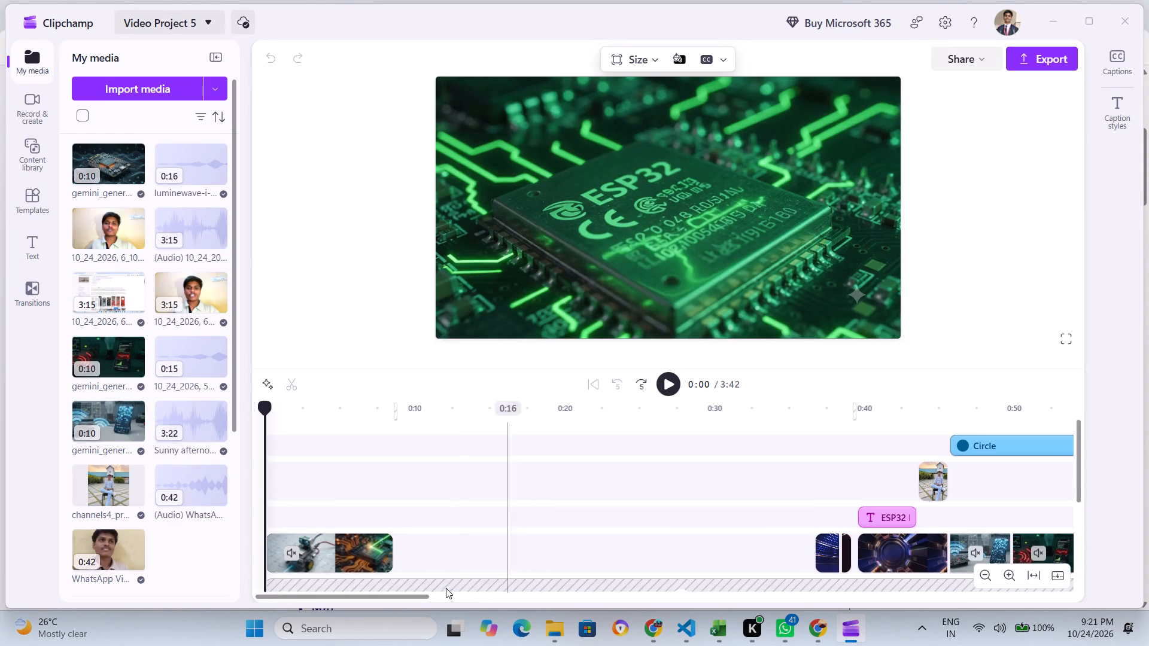
{"action": "left_click_drag", "start_coordinate": [415, 596], "coordinate": [337, 595]}
{"action": "scroll", "coordinate": [345, 572], "scroll_direction": "down", "scroll_amount": 5}
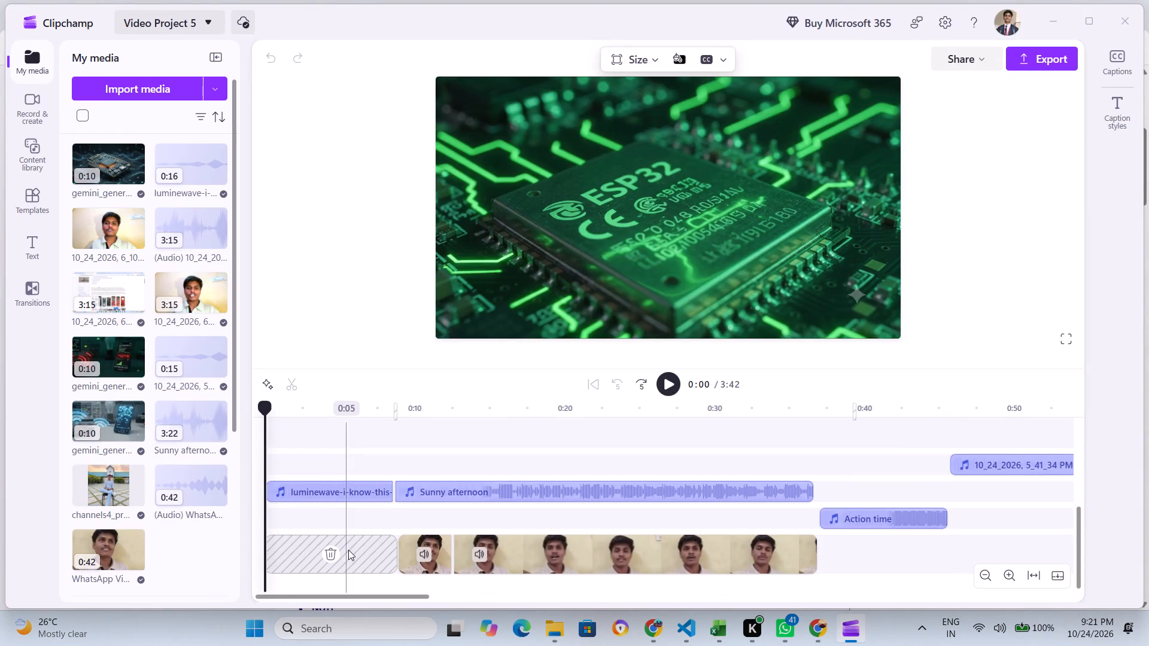
{"action": "scroll", "coordinate": [351, 540], "scroll_direction": "up", "scroll_amount": 3}
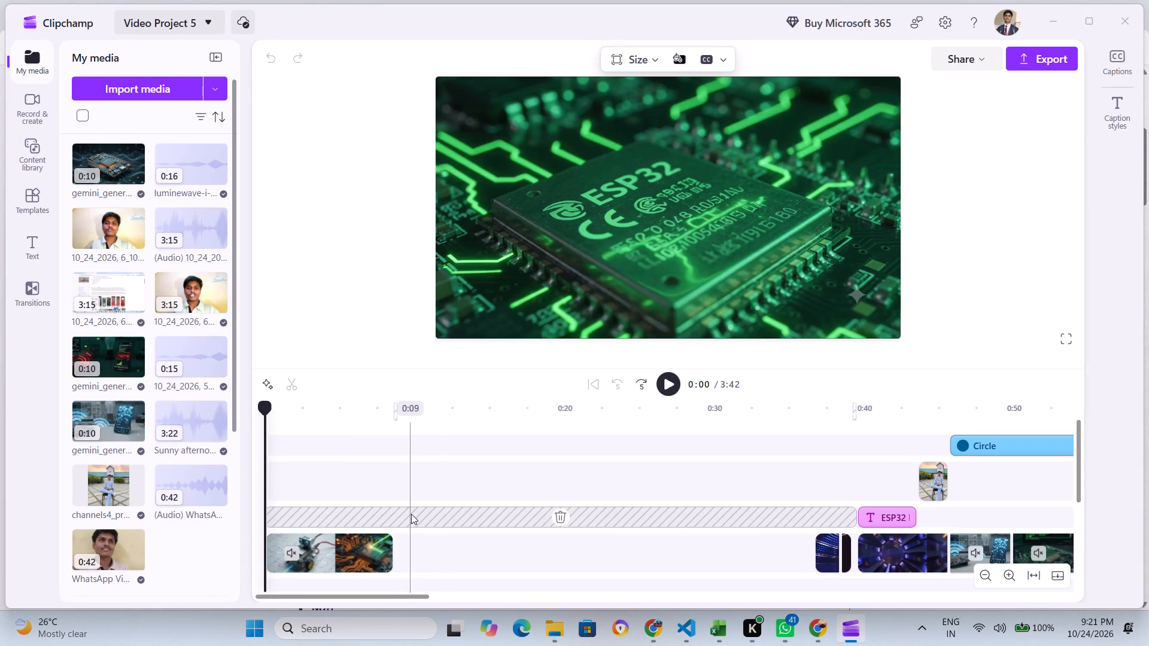
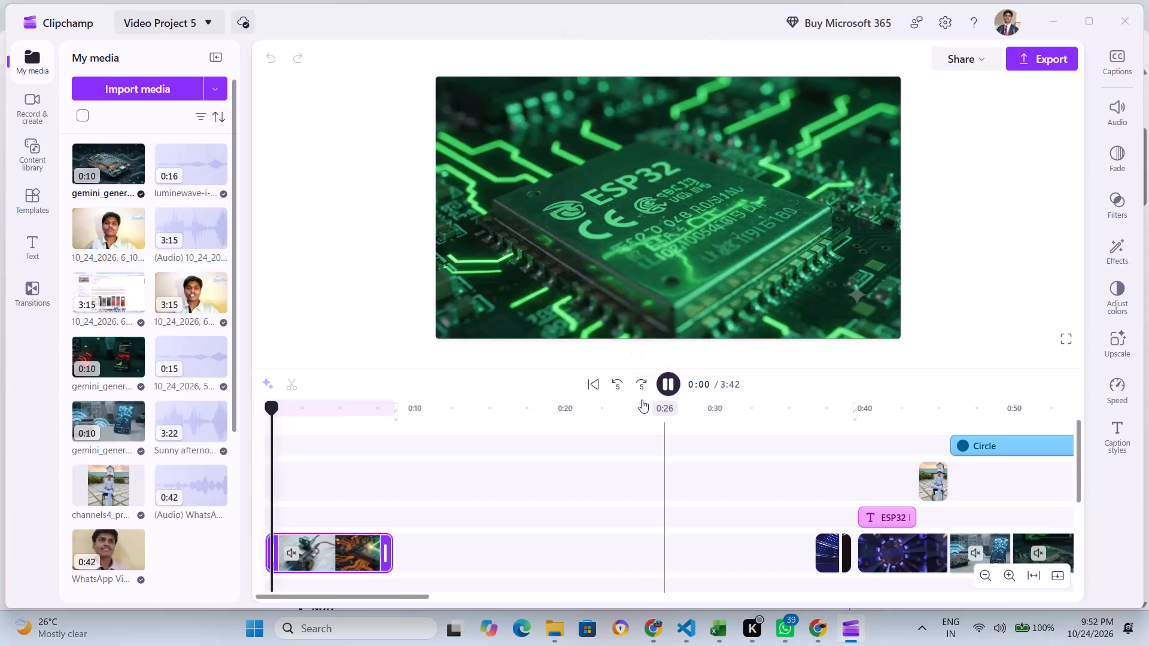
Watch the ESP32 intro play while examining the timeline's graphics and audio tracks, and pause at about 0:08.
{"action": "scroll", "coordinate": [643, 502], "scroll_direction": "down", "scroll_amount": 1}
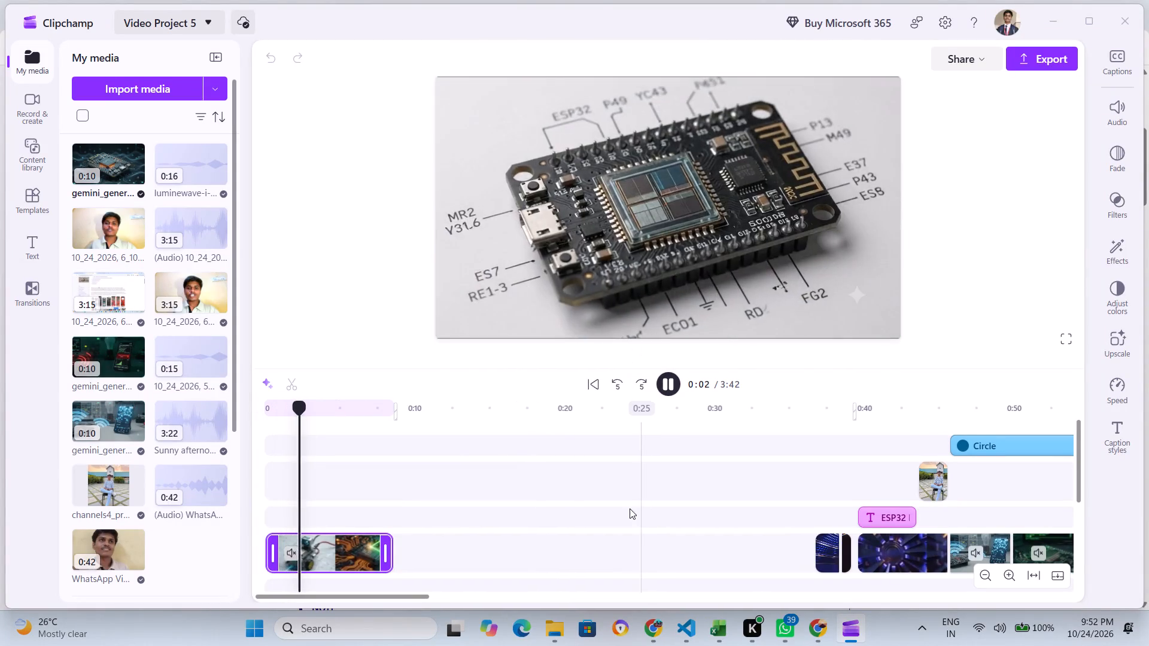
{"action": "scroll", "coordinate": [630, 508], "scroll_direction": "down", "scroll_amount": 1}
{"action": "scroll", "coordinate": [563, 479], "scroll_direction": "up", "scroll_amount": 1}
{"action": "scroll", "coordinate": [557, 480], "scroll_direction": "down", "scroll_amount": 1}
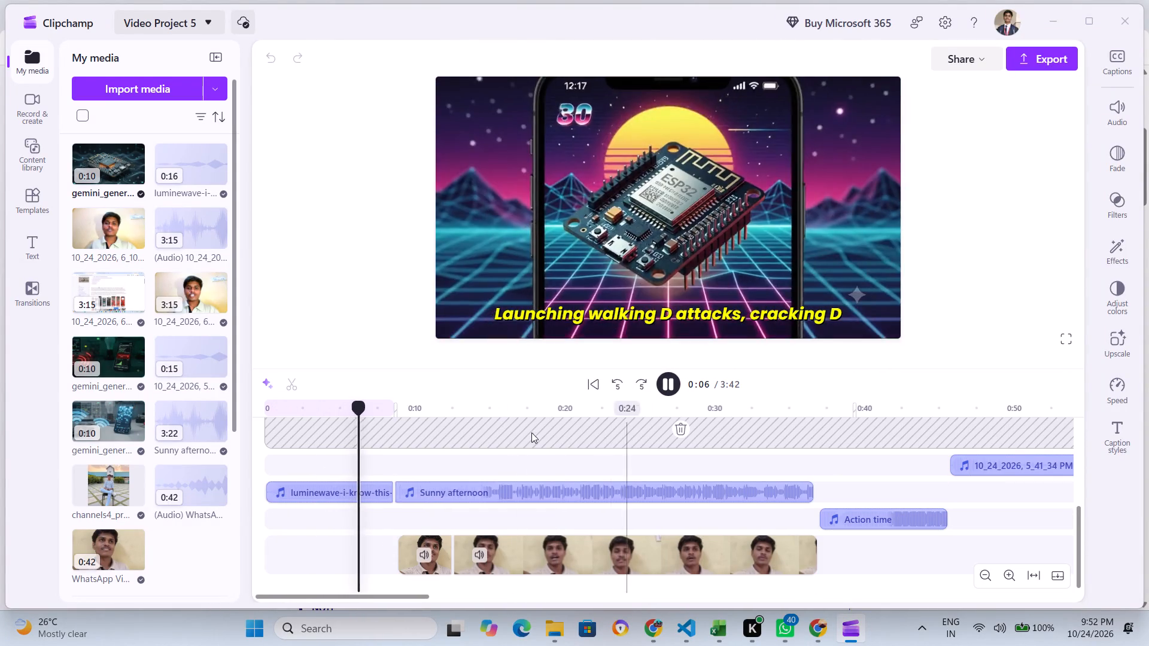
{"action": "left_click", "coordinate": [661, 382]}
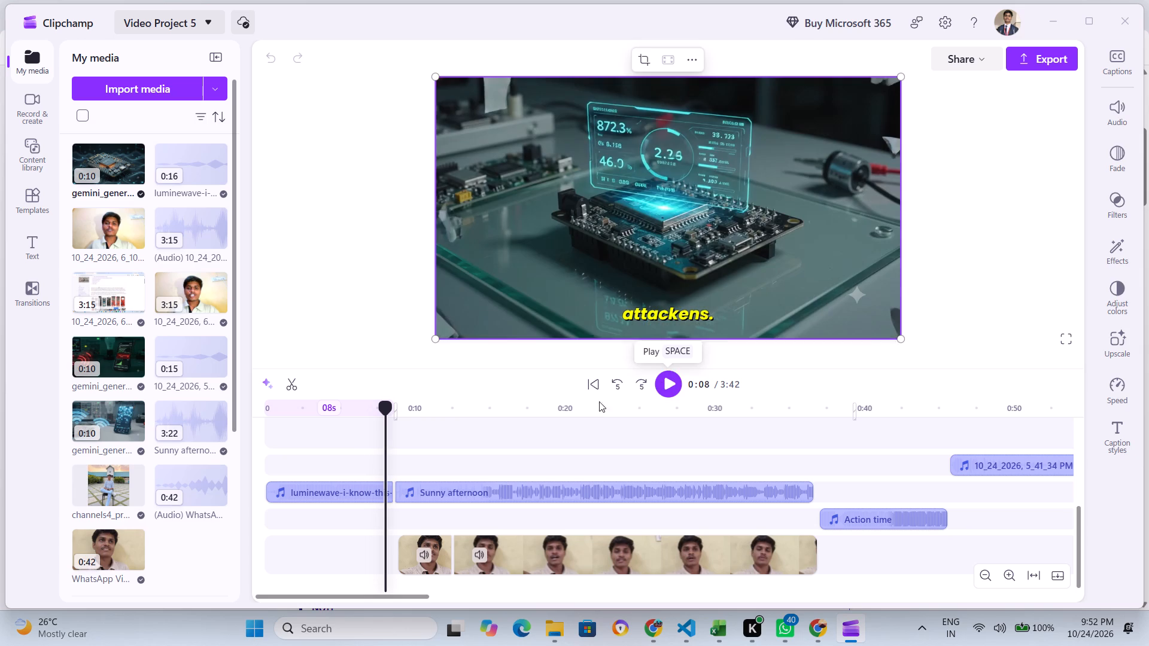
Replay the video from the beginning and review the intro and talking-head section, including in full-screen preview.
{"action": "left_click_drag", "start_coordinate": [379, 409], "coordinate": [300, 403]}
{"action": "left_click", "coordinate": [316, 492]}
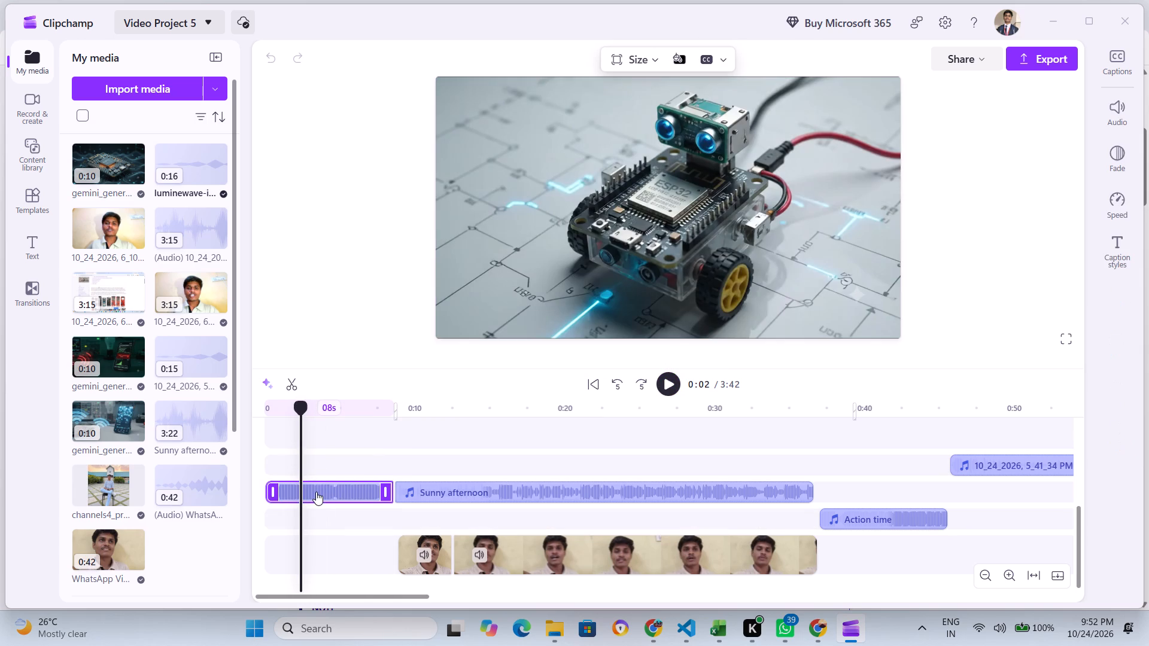
{"action": "left_click_drag", "start_coordinate": [296, 404], "coordinate": [244, 407]}
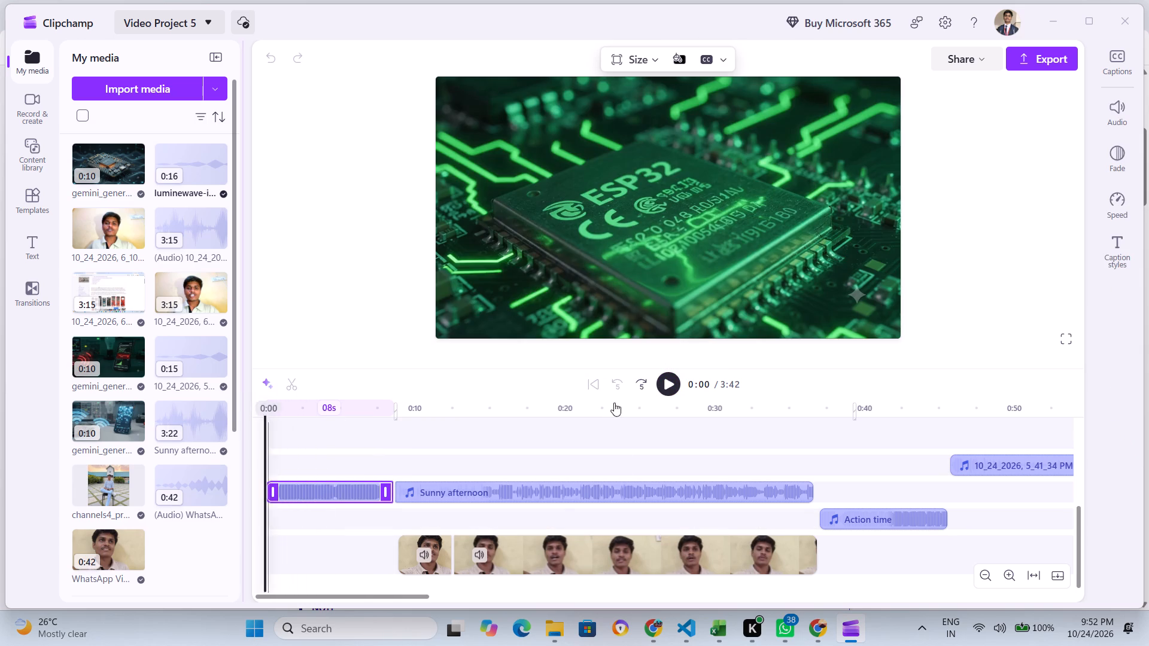
{"action": "left_click", "coordinate": [670, 386]}
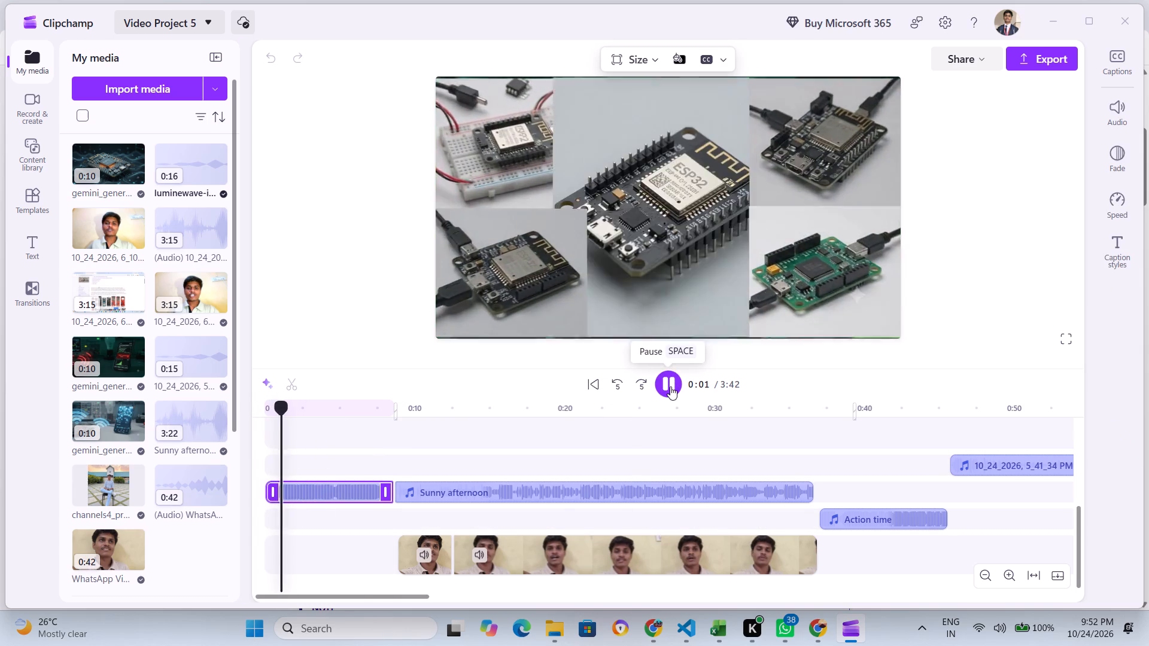
{"action": "scroll", "coordinate": [462, 468], "scroll_direction": "up", "scroll_amount": 1}
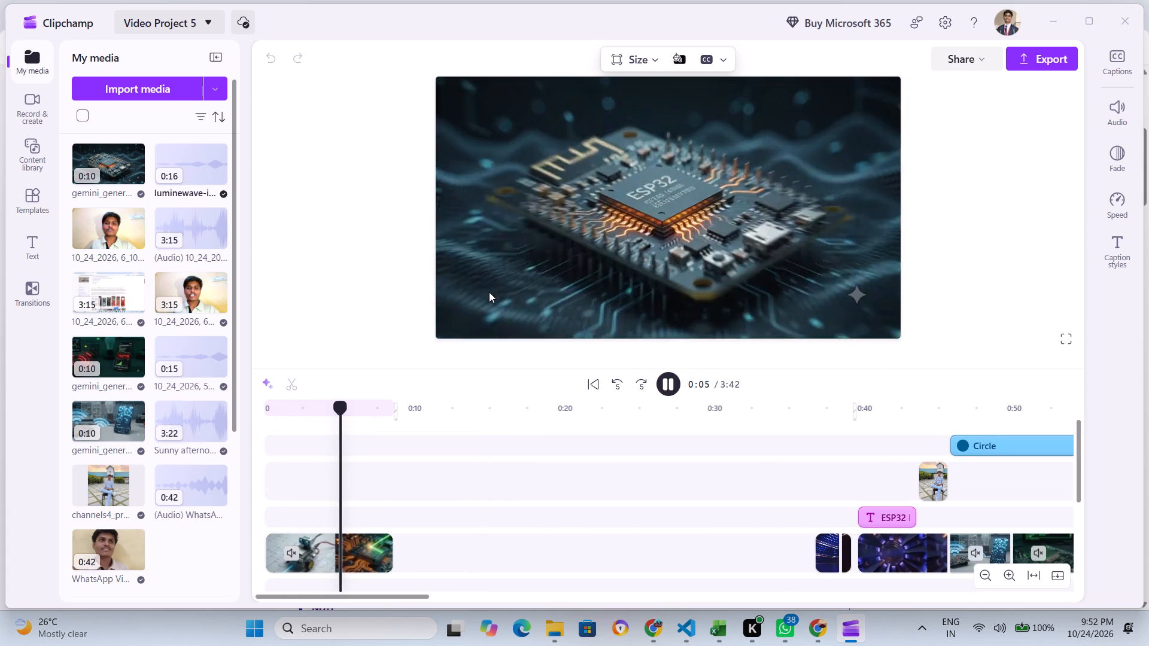
{"action": "scroll", "coordinate": [489, 292], "scroll_direction": "up", "scroll_amount": 1}
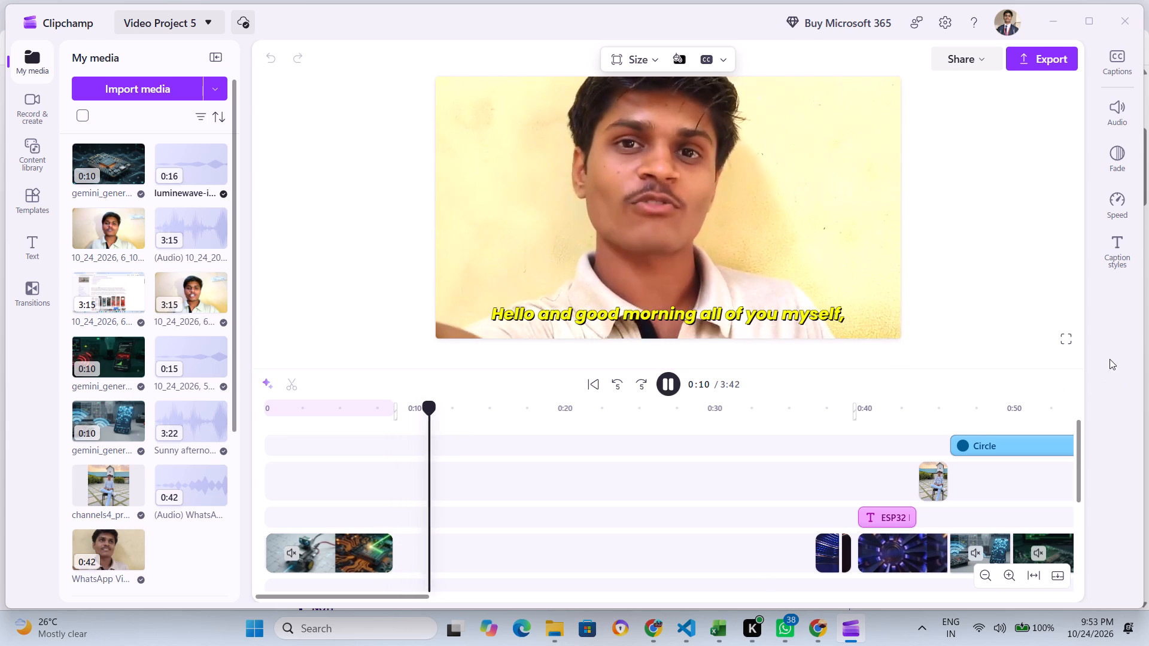
{"action": "left_click", "coordinate": [1071, 342]}
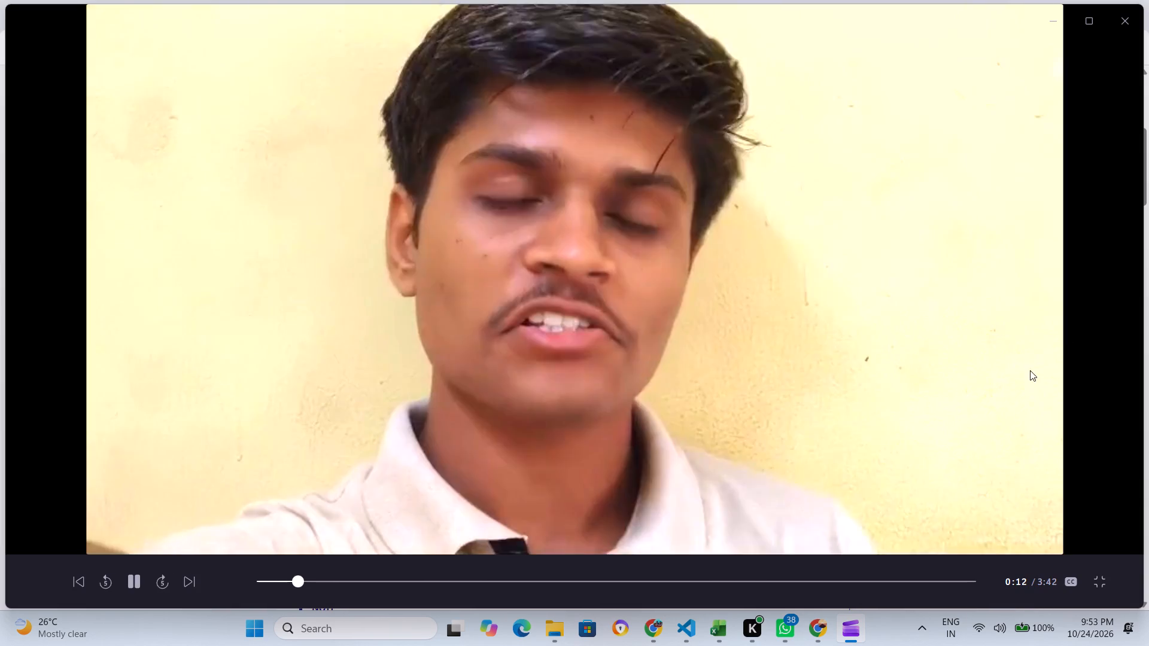
{"action": "left_click", "coordinate": [1099, 577]}
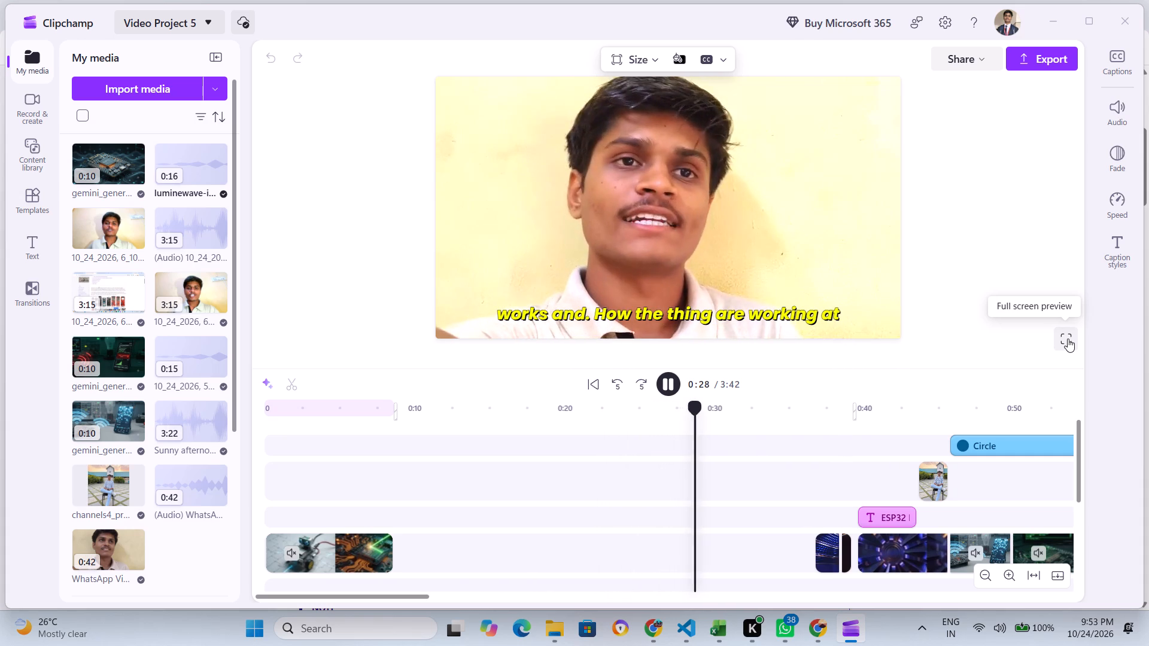
Review the ESP32 footage in full-screen preview, exit it, and play on into the product-page section with stops, pausing at about 1:09.
{"action": "left_click", "coordinate": [1068, 339]}
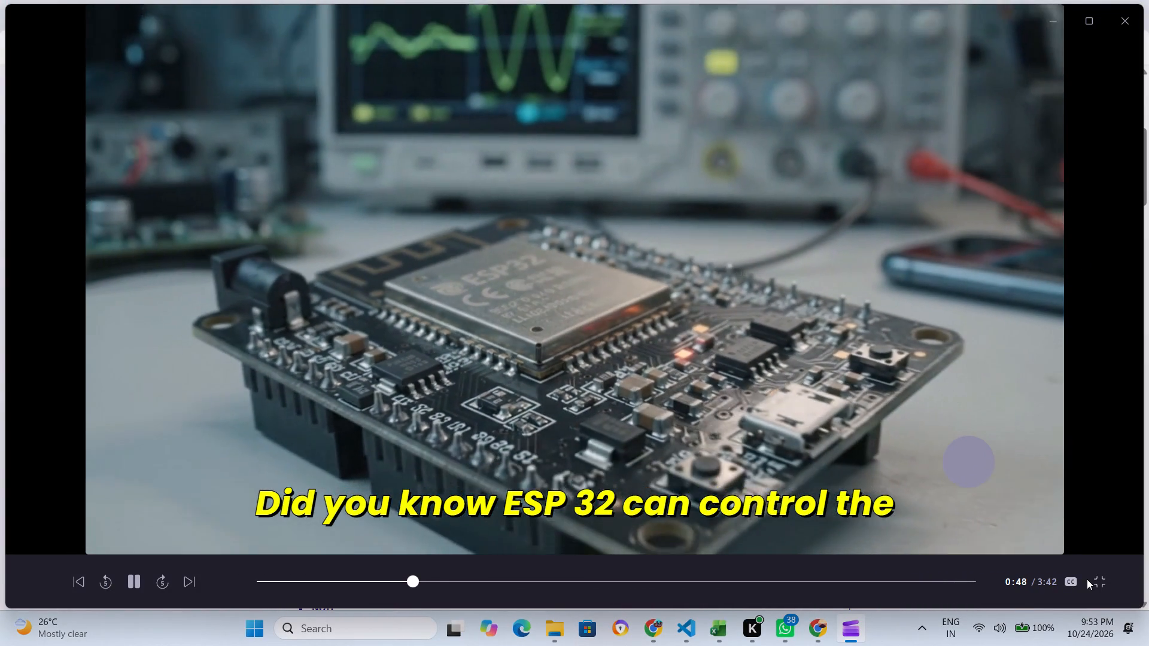
{"action": "left_click", "coordinate": [1094, 580]}
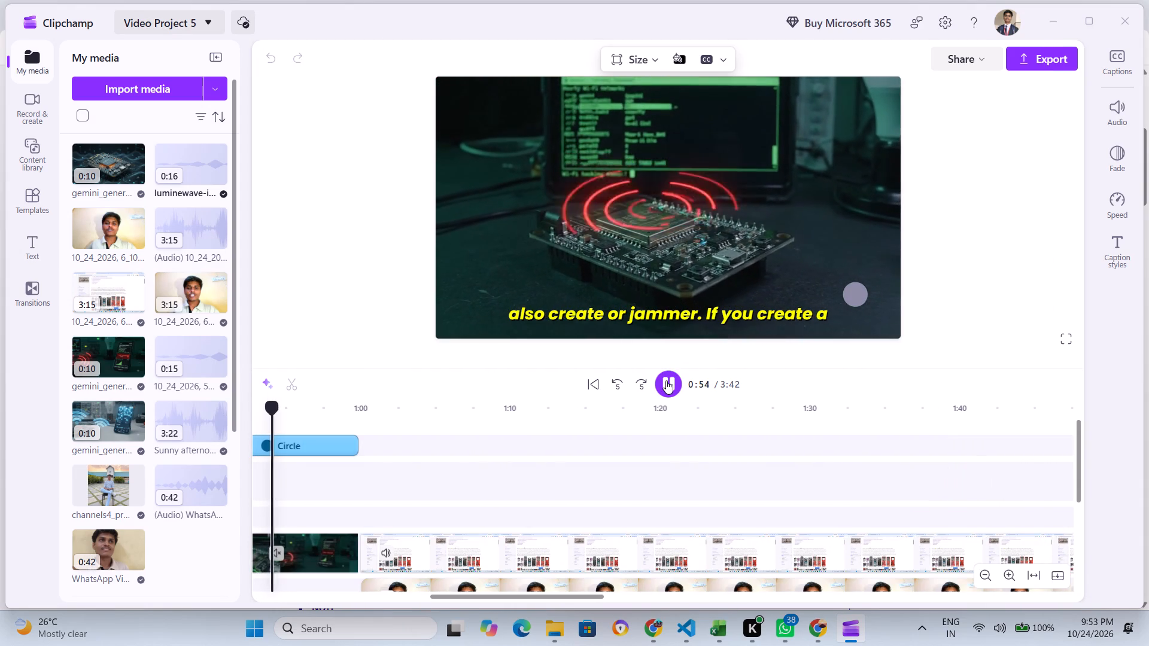
{"action": "scroll", "coordinate": [661, 429], "scroll_direction": "down", "scroll_amount": 1}
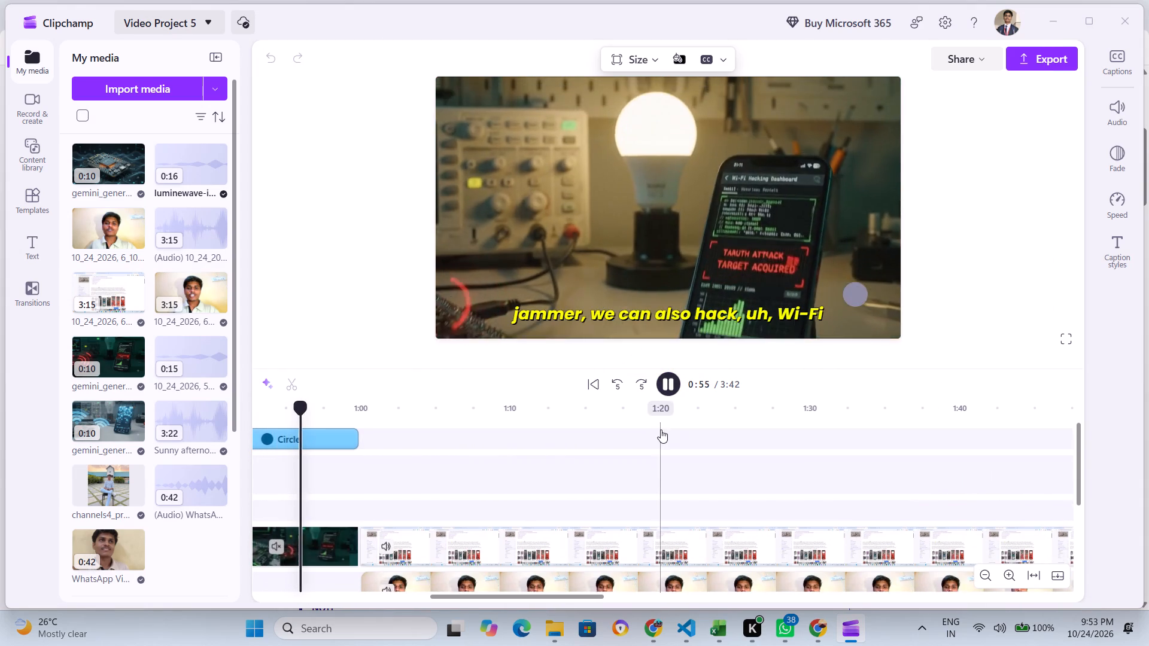
{"action": "scroll", "coordinate": [580, 468], "scroll_direction": "down", "scroll_amount": 1}
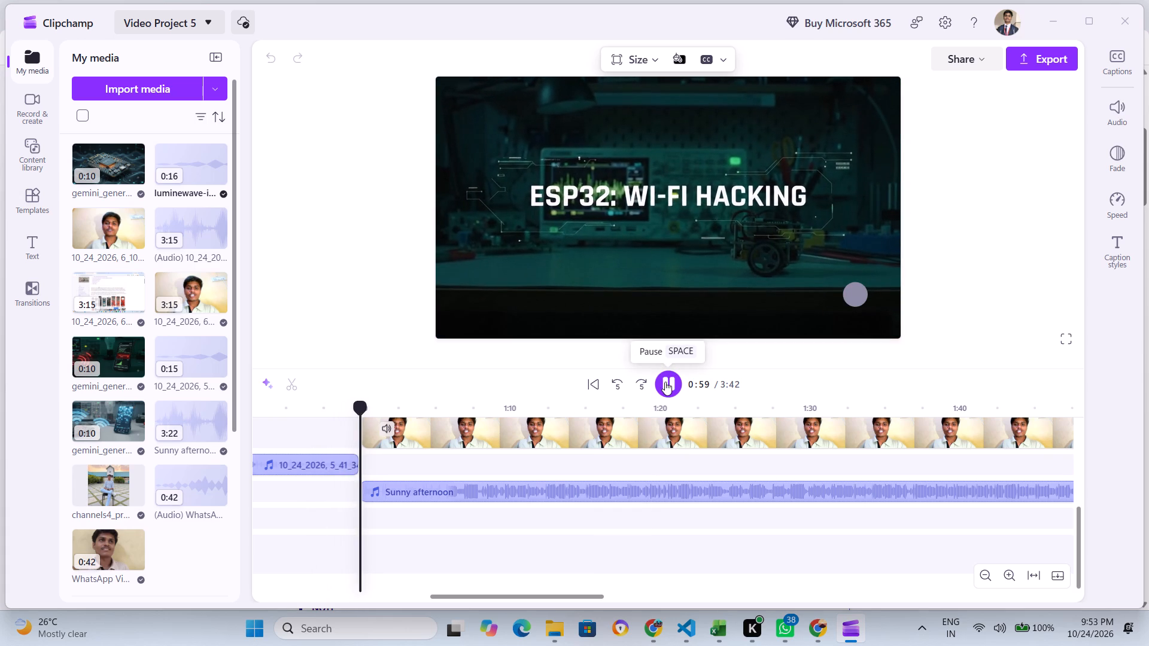
{"action": "left_click", "coordinate": [666, 380]}
{"action": "left_click", "coordinate": [666, 380]}
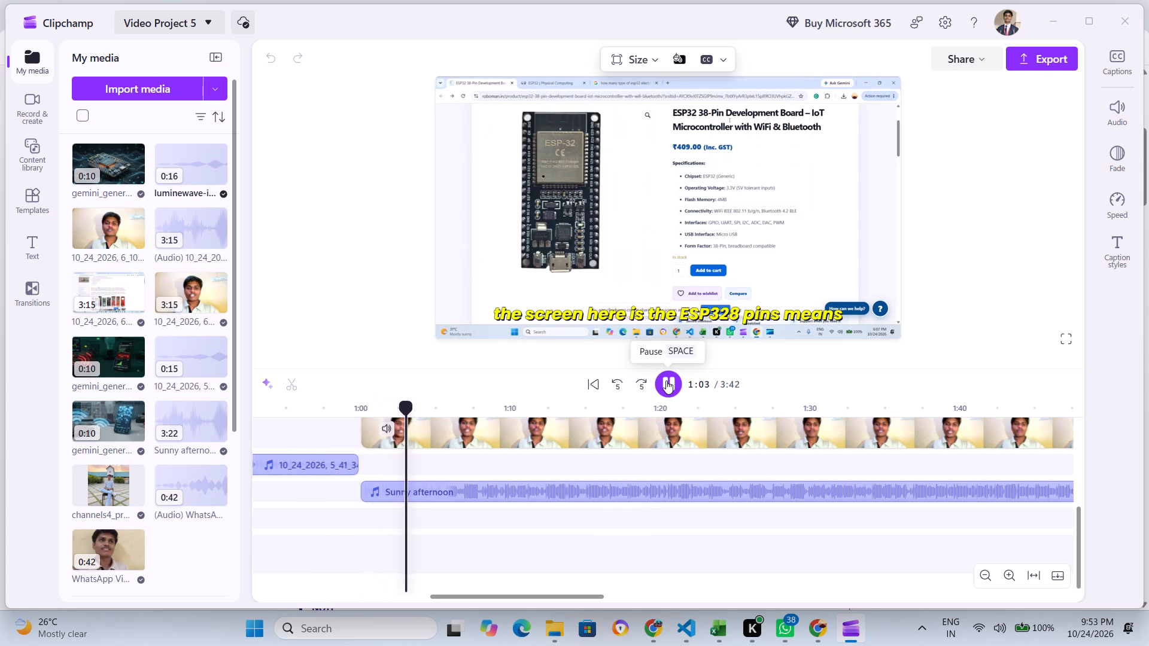
{"action": "left_click", "coordinate": [666, 380]}
{"action": "scroll", "coordinate": [526, 469], "scroll_direction": "up", "scroll_amount": 2}
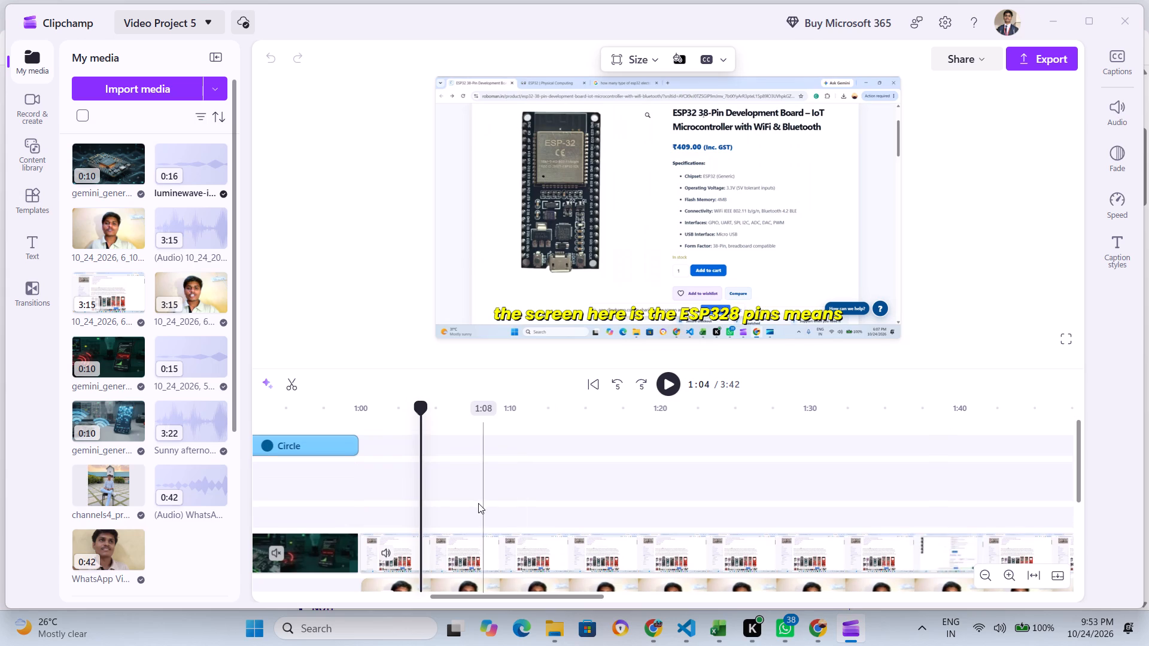
{"action": "left_click", "coordinate": [665, 386]}
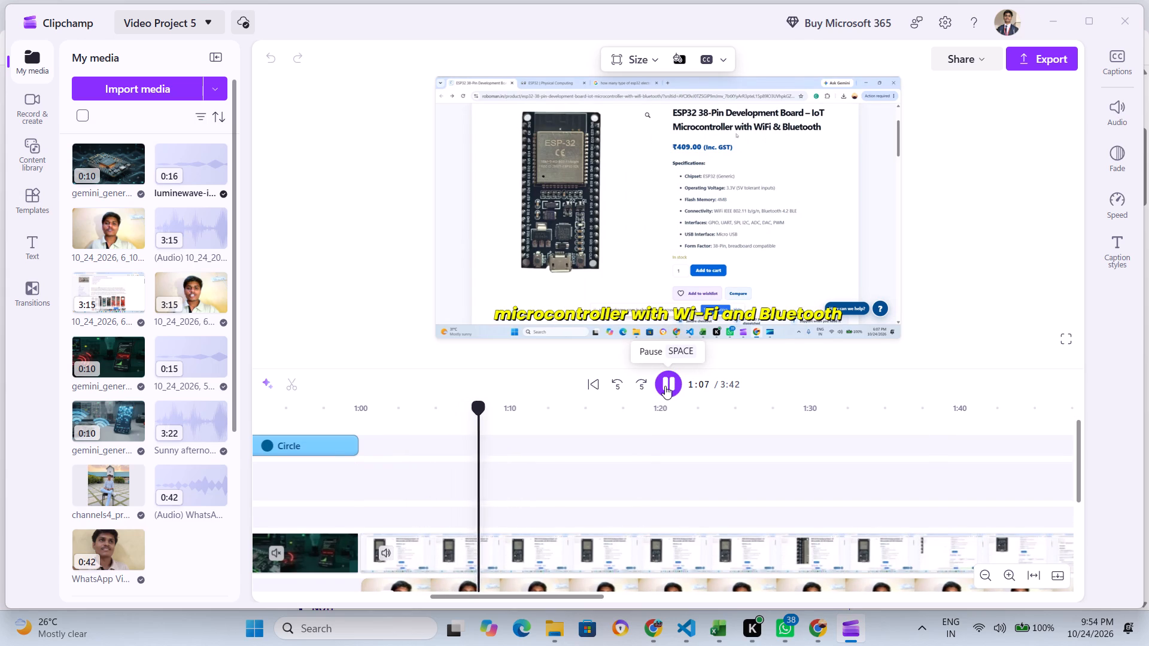
{"action": "left_click", "coordinate": [665, 386]}
Select the Sunny afternoon background music clip beneath the product-page section on the timeline.
{"action": "scroll", "coordinate": [651, 432], "scroll_direction": "down", "scroll_amount": 1}
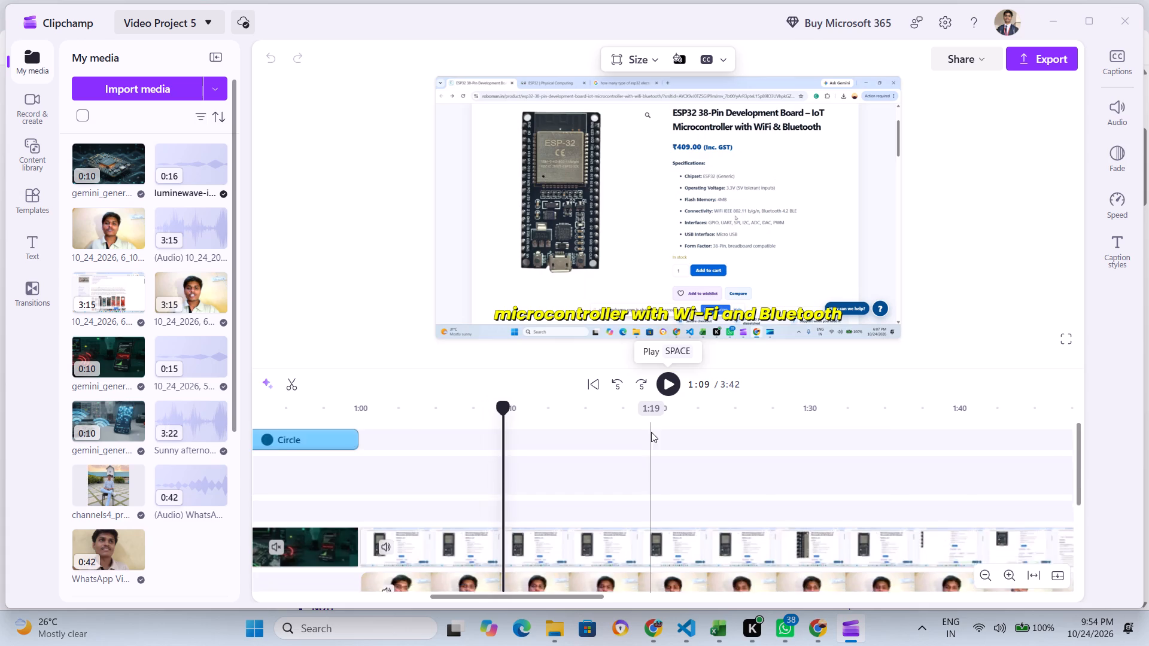
{"action": "left_click", "coordinate": [578, 484]}
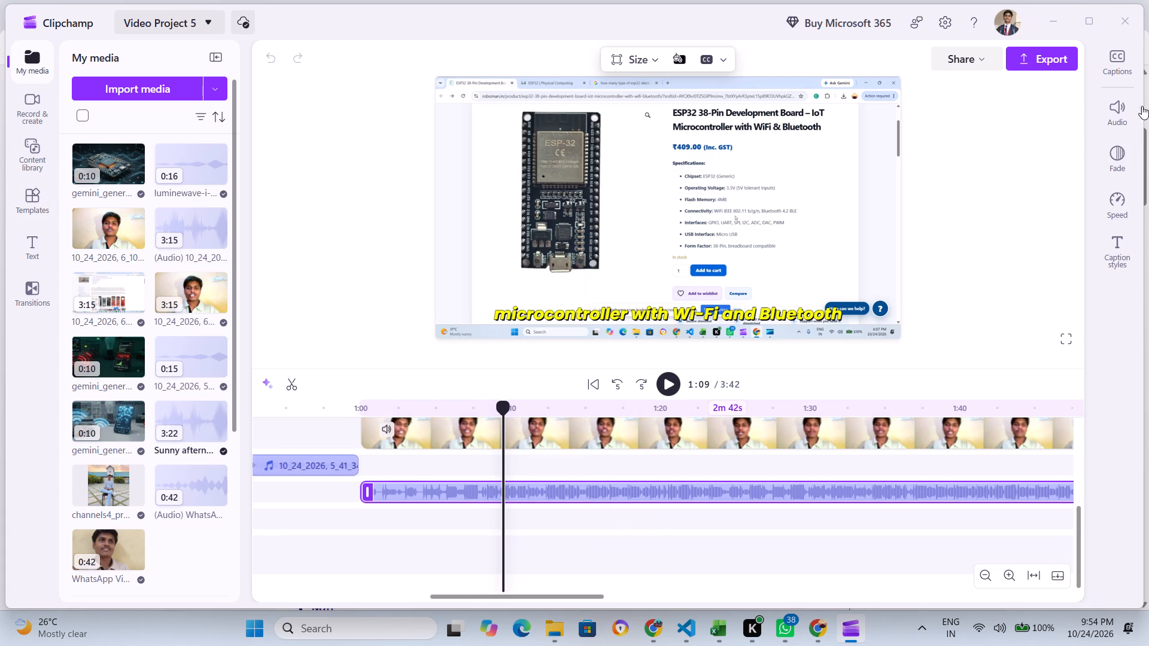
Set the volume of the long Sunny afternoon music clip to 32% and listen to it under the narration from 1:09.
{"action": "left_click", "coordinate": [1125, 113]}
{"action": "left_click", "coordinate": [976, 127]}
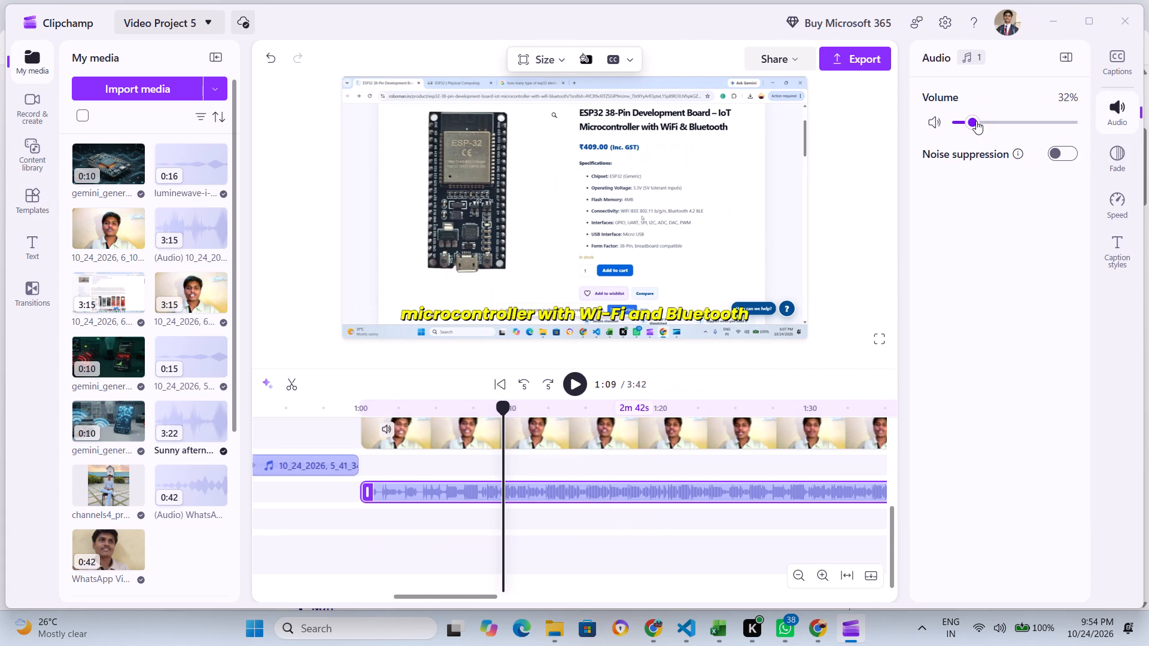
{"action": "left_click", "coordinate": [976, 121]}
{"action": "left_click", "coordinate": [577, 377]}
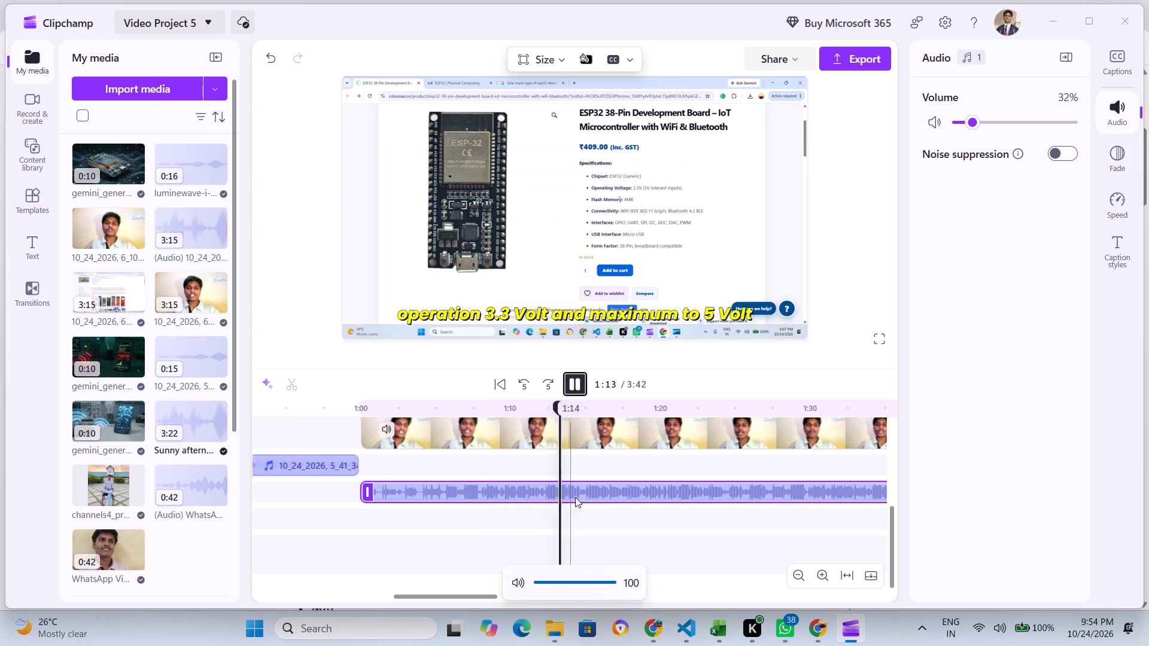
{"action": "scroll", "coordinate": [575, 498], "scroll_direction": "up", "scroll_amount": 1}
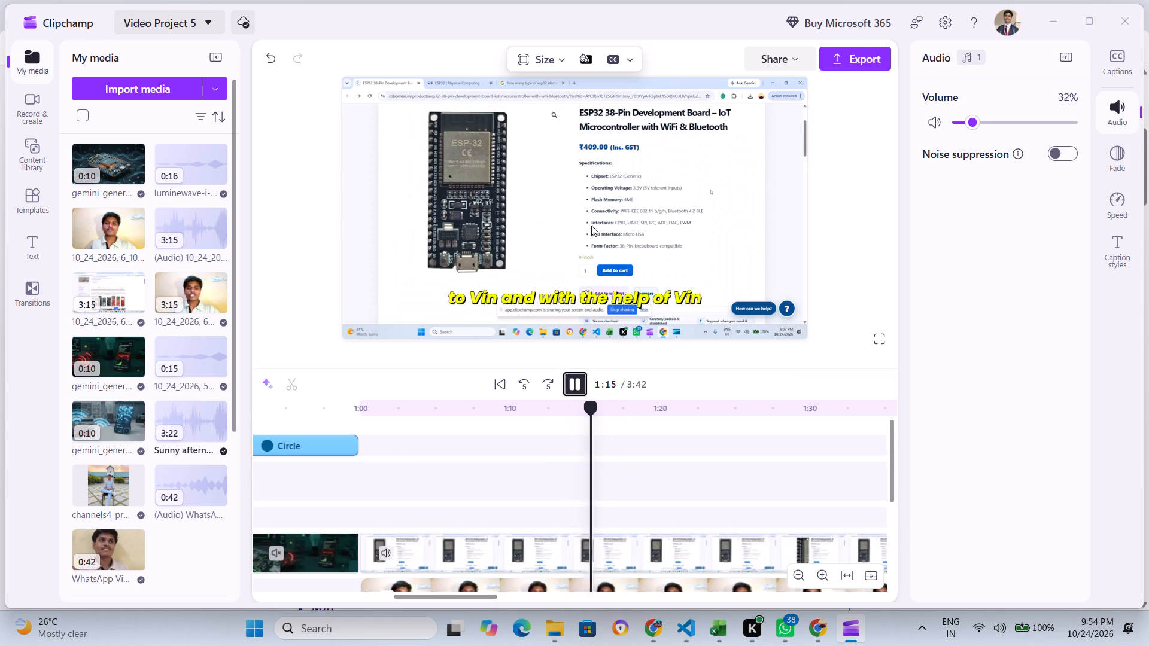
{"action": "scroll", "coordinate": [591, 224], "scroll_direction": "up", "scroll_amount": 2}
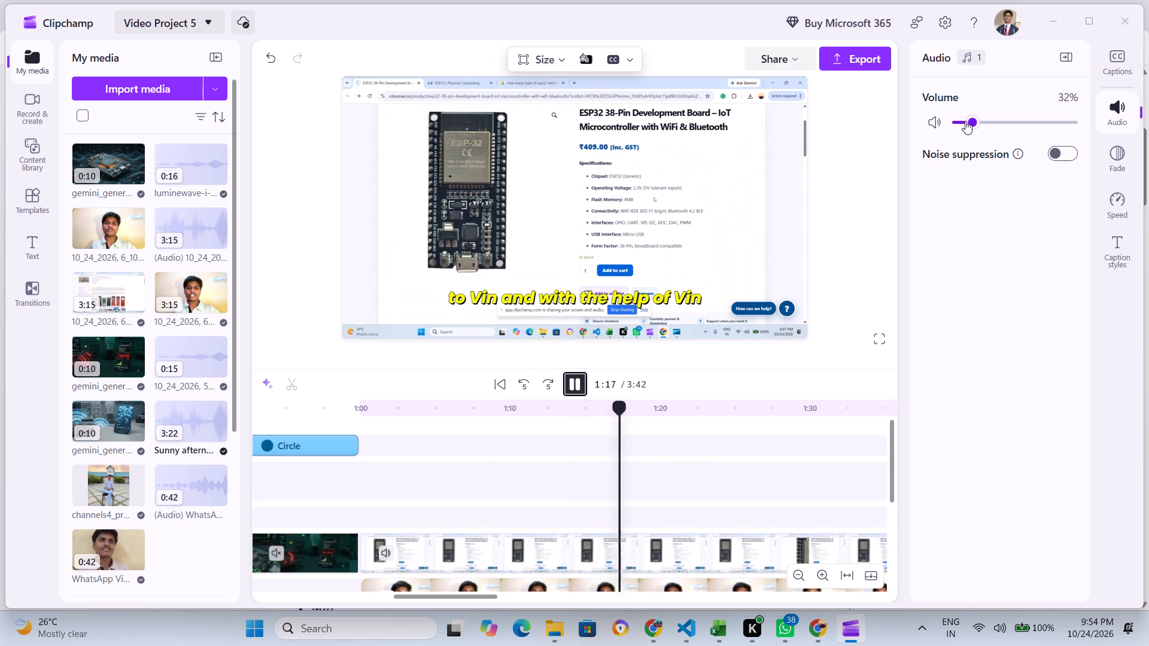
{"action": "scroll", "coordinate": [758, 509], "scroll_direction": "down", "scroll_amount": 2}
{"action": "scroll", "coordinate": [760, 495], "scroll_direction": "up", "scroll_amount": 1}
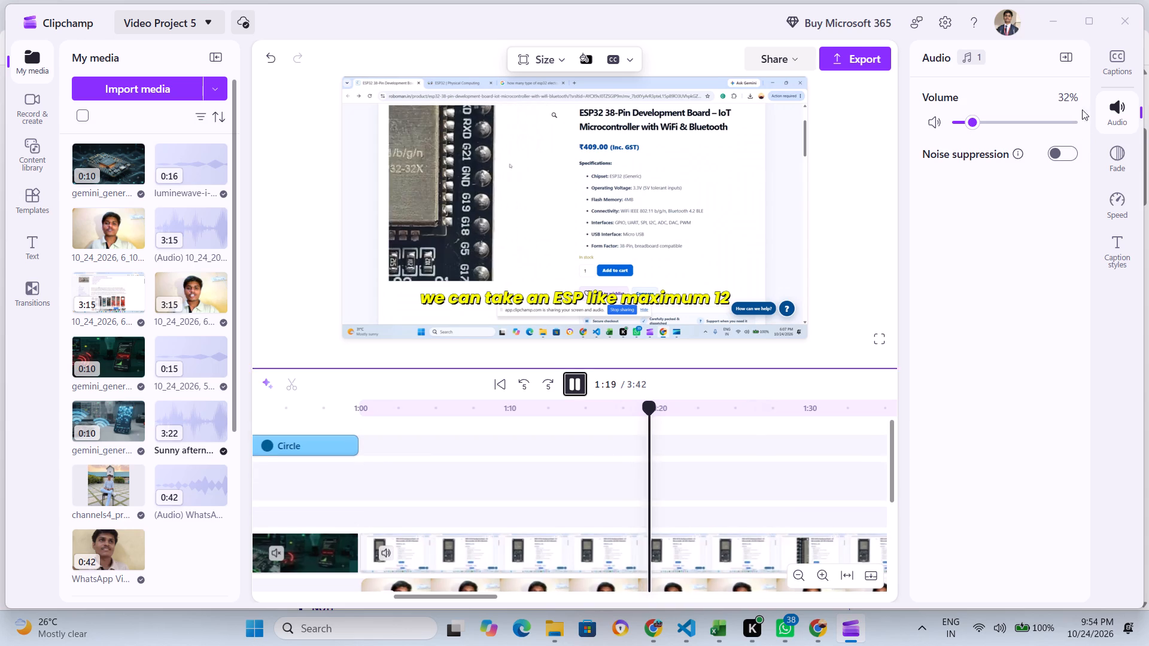
Set the volume of the long Sunny afternoon music clip to 17%.
{"action": "left_click", "coordinate": [968, 118]}
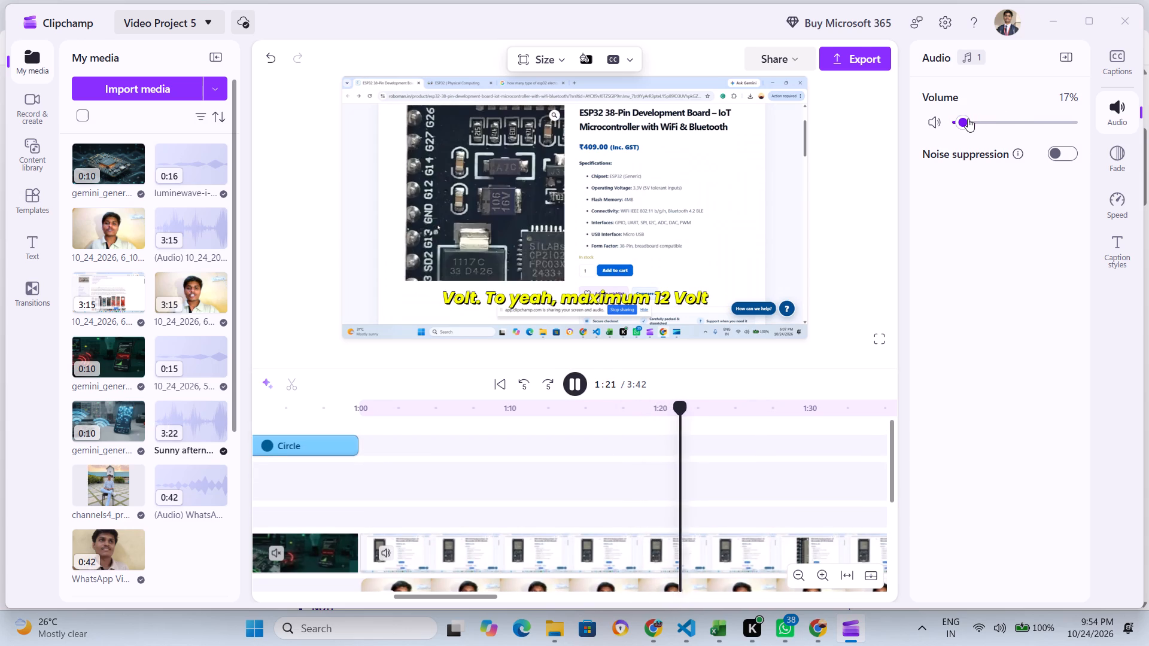
{"action": "left_click", "coordinate": [970, 119]}
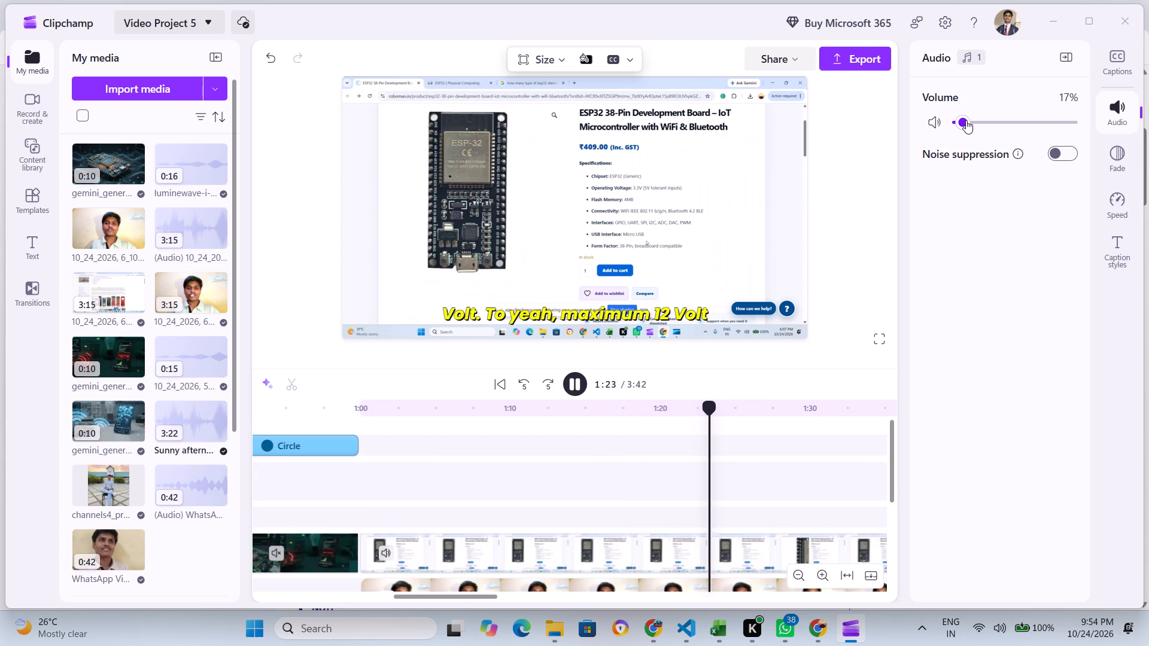
{"action": "left_click", "coordinate": [966, 120]}
{"action": "left_click", "coordinate": [966, 120]}
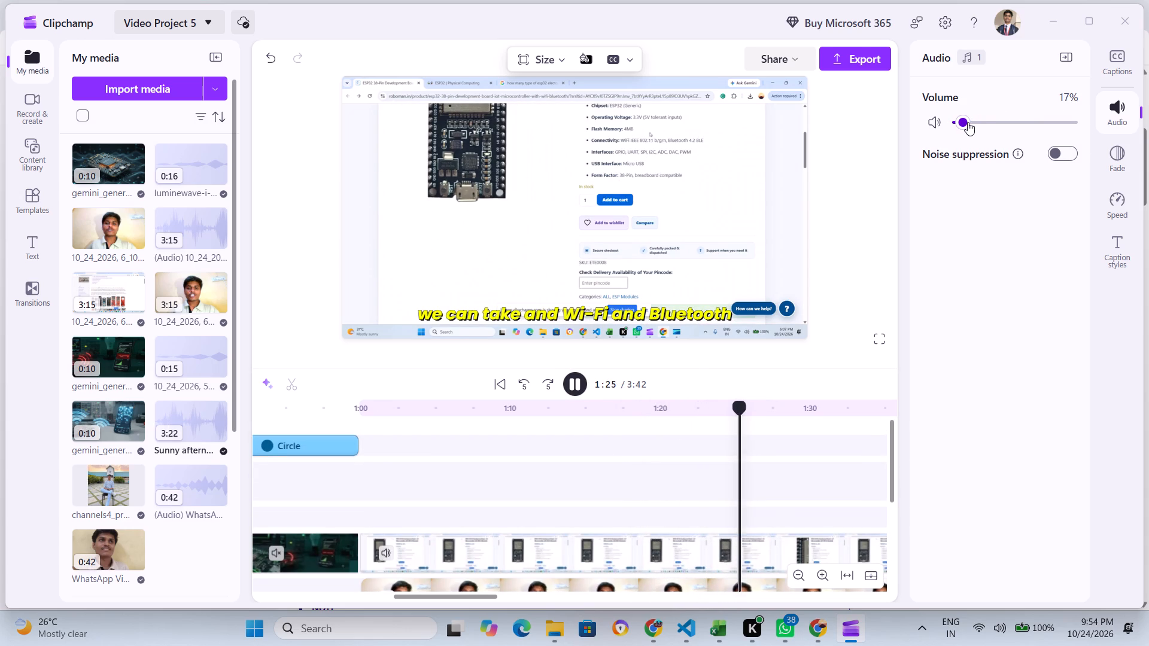
{"action": "left_click", "coordinate": [974, 197]}
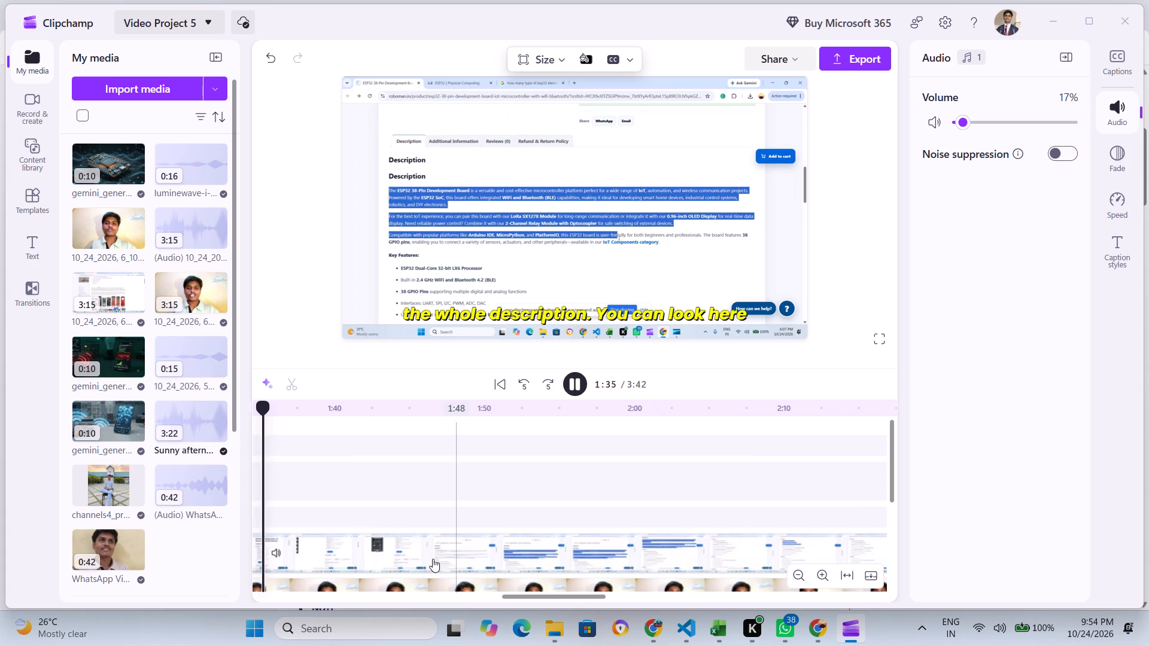
Play the rest of the screen-recording section to the end of the video, checking the music against the narration.
{"action": "left_click_drag", "start_coordinate": [525, 596], "coordinate": [570, 598]}
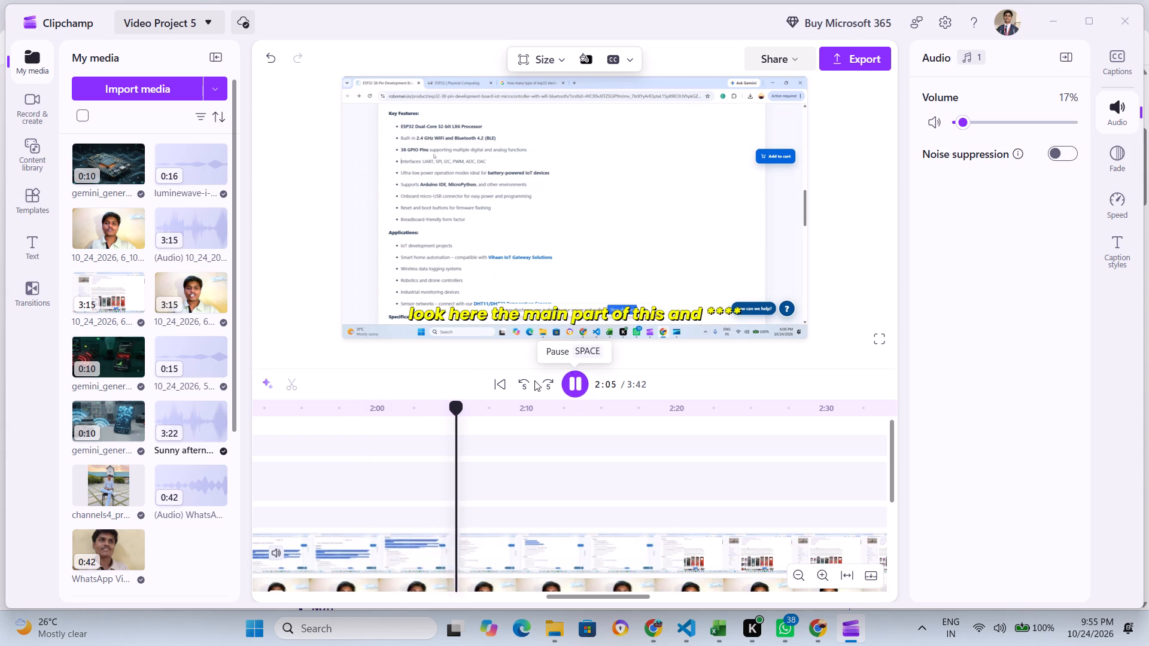
{"action": "scroll", "coordinate": [585, 489], "scroll_direction": "down", "scroll_amount": 1}
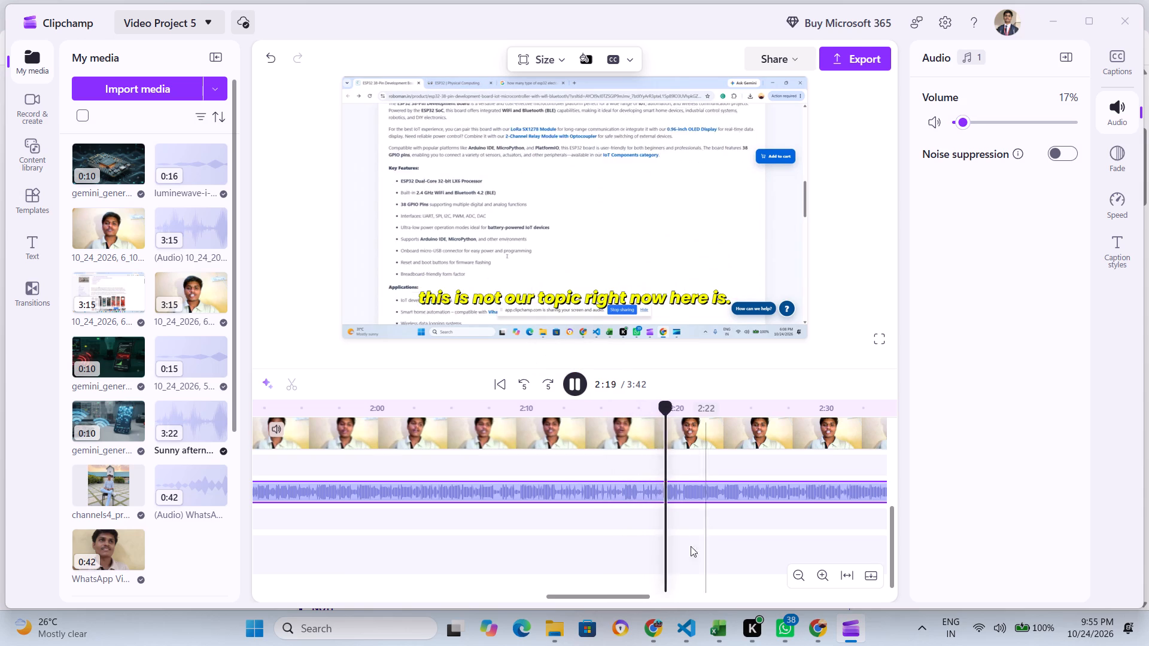
{"action": "scroll", "coordinate": [679, 568], "scroll_direction": "up", "scroll_amount": 1}
{"action": "scroll", "coordinate": [692, 489], "scroll_direction": "down", "scroll_amount": 1}
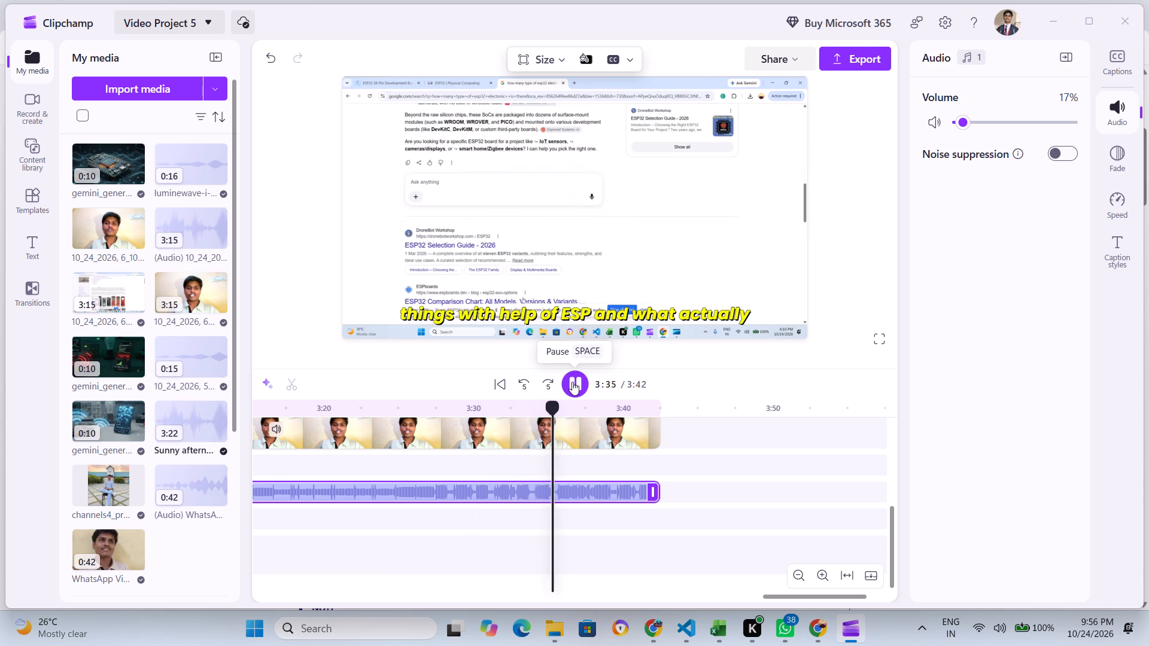
{"action": "left_click", "coordinate": [572, 382]}
{"action": "left_click", "coordinate": [572, 382]}
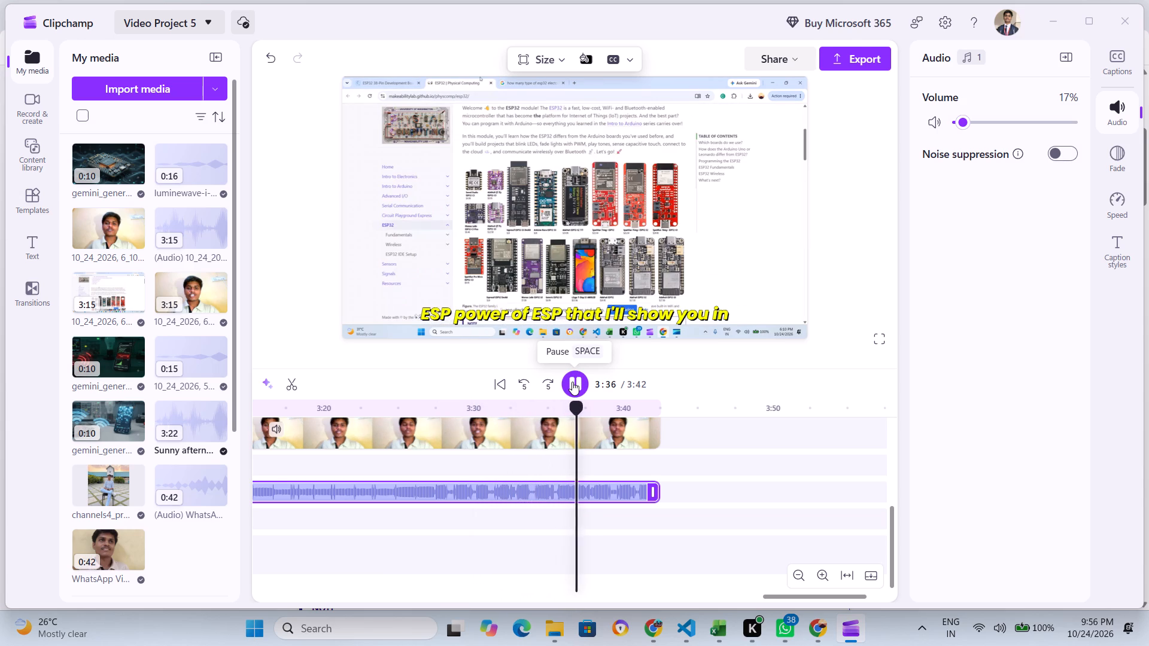
{"action": "left_click", "coordinate": [572, 382]}
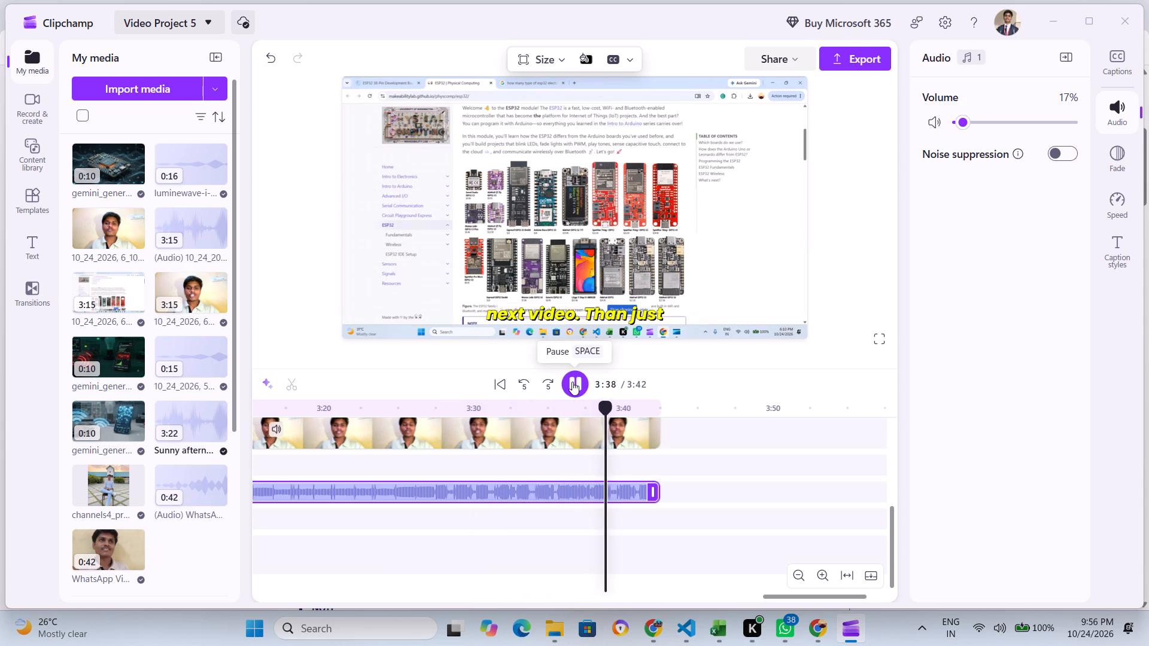
{"action": "left_click", "coordinate": [572, 382]}
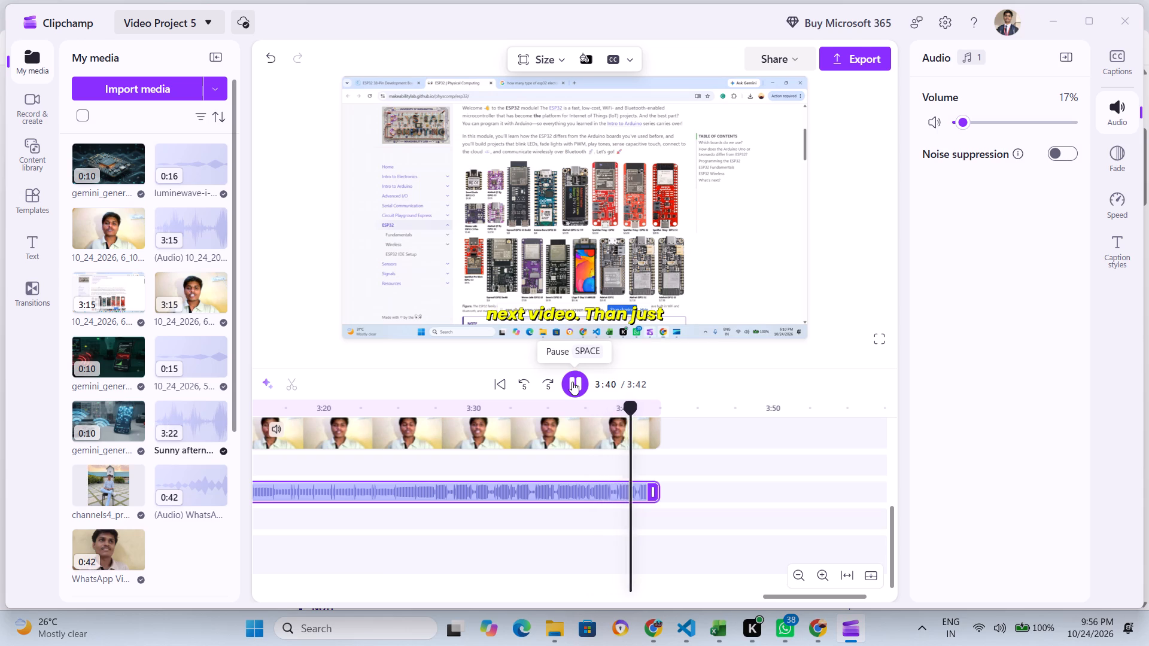
{"action": "left_click", "coordinate": [572, 382]}
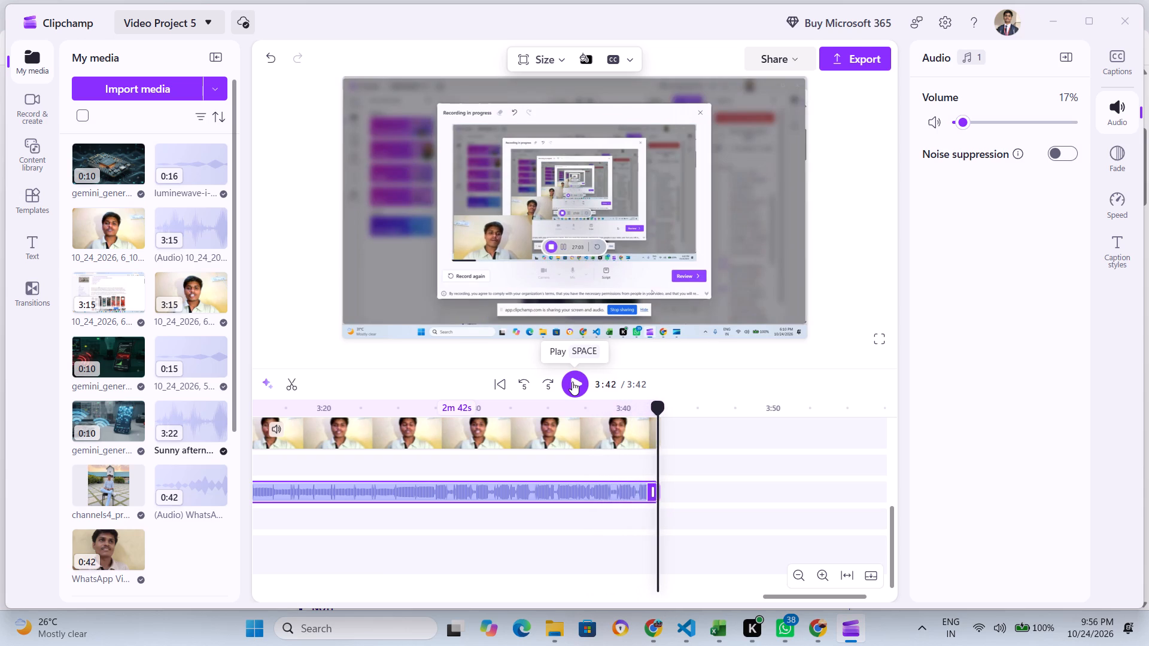
Split the screen-recording and camera clips together at 3:41, near the end of the video.
{"action": "scroll", "coordinate": [667, 495], "scroll_direction": "up", "scroll_amount": 1}
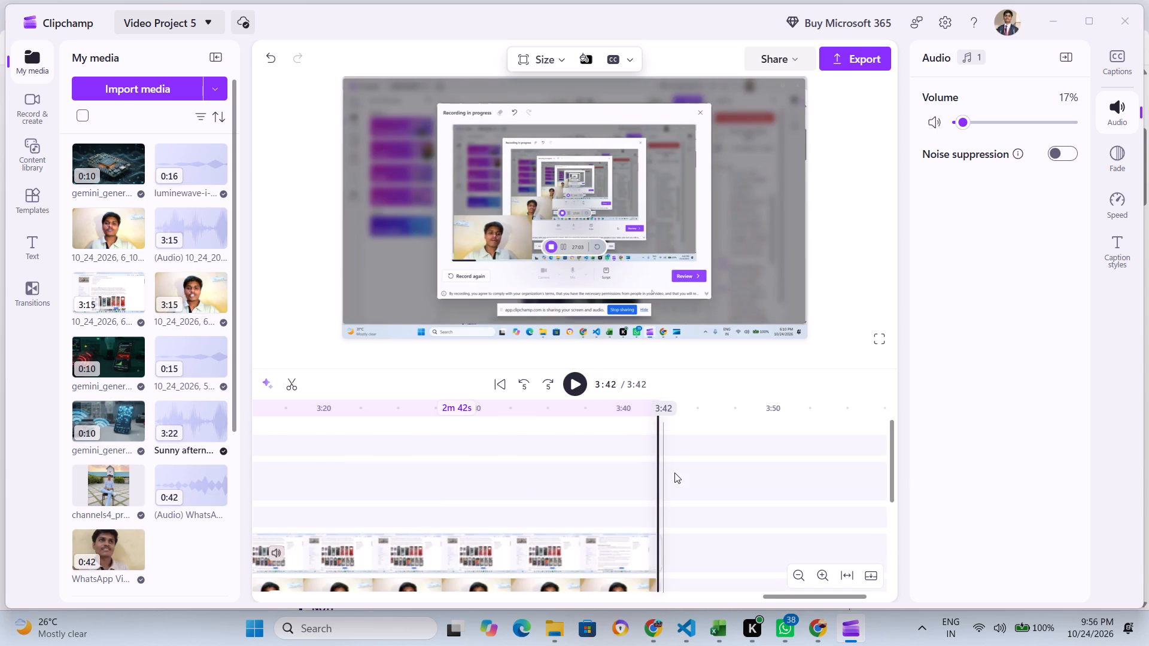
{"action": "scroll", "coordinate": [656, 473], "scroll_direction": "down", "scroll_amount": 1}
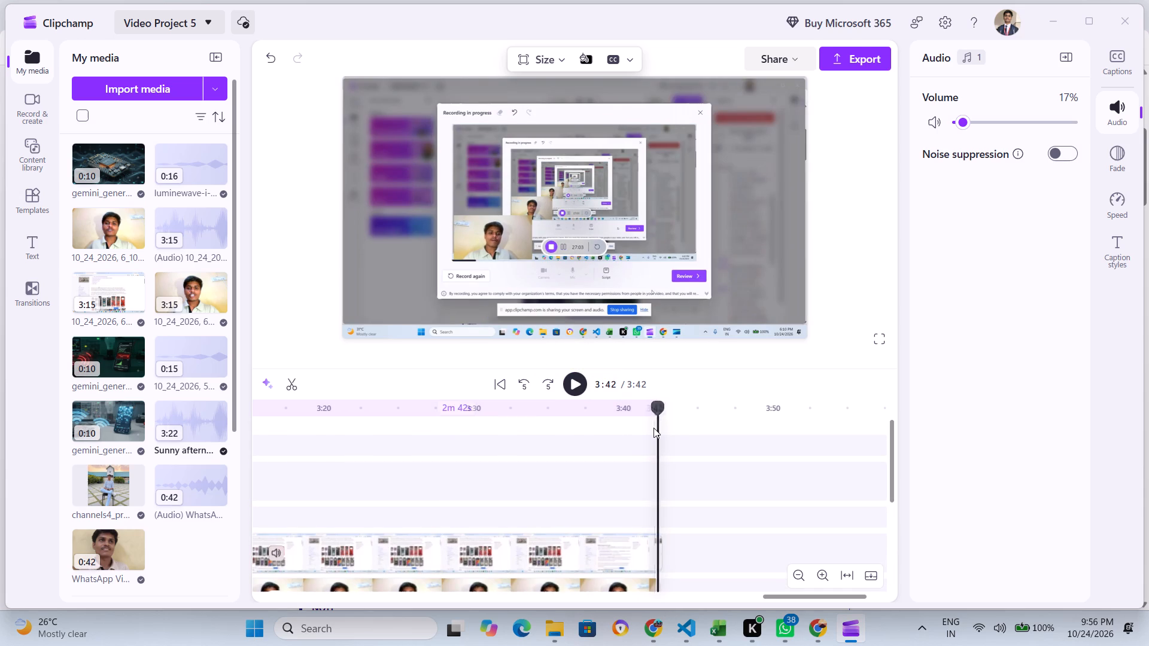
{"action": "left_click_drag", "start_coordinate": [656, 406], "coordinate": [650, 408]}
{"action": "left_click", "coordinate": [629, 560]}
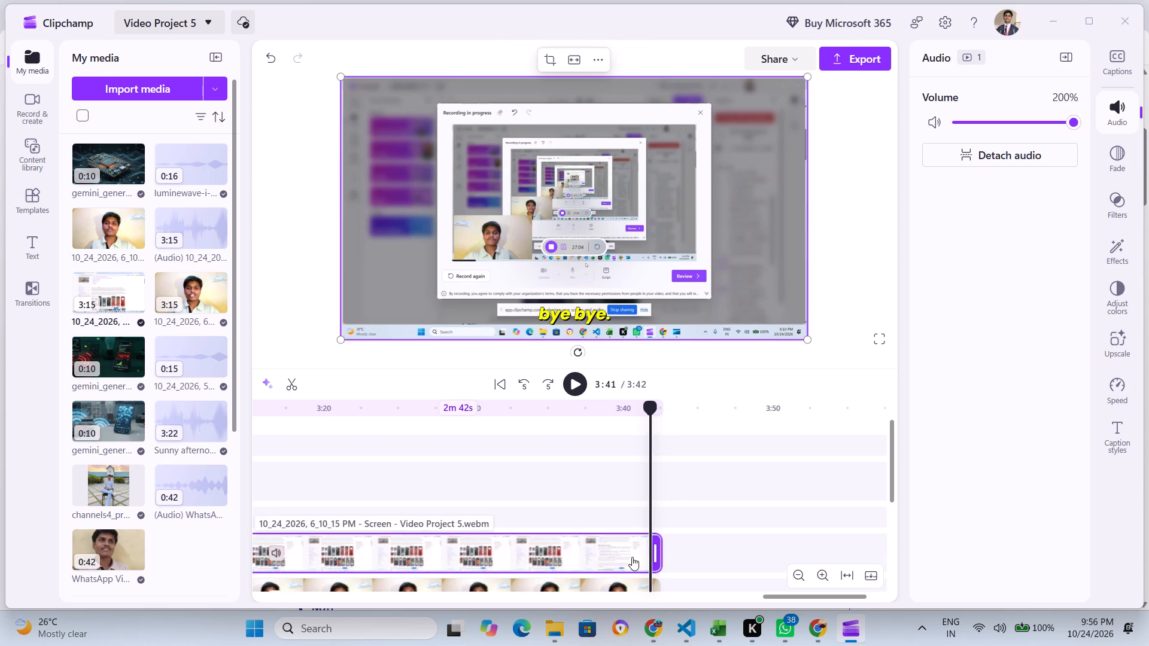
{"action": "left_click", "coordinate": [613, 581], "text": "ctrl"}
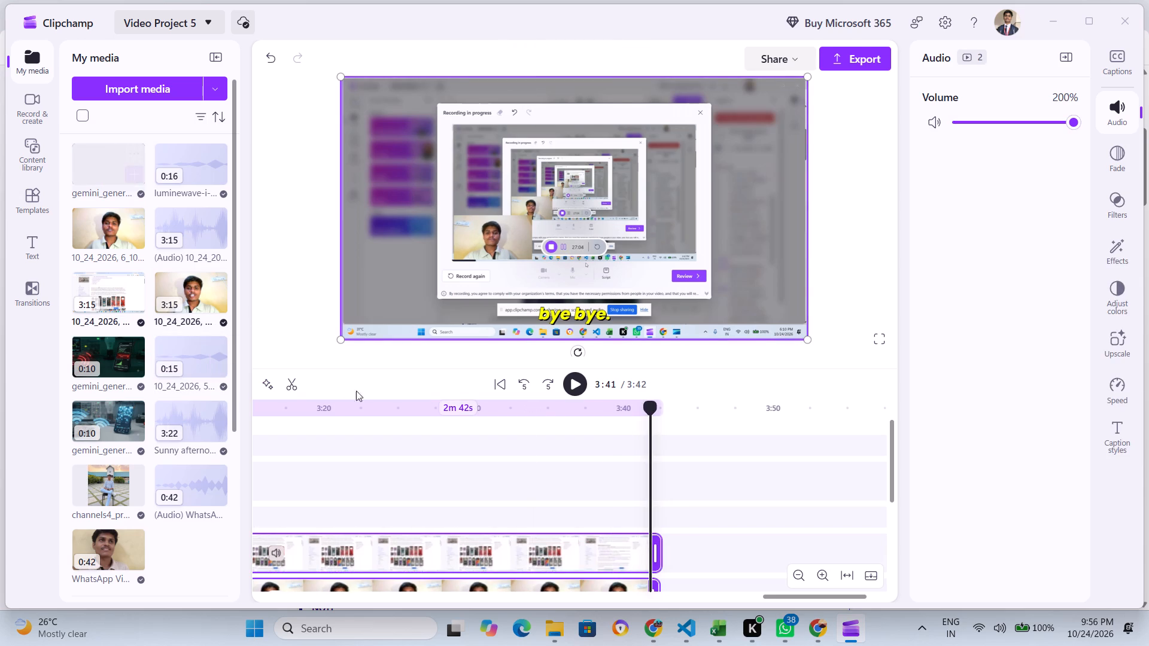
{"action": "left_click", "coordinate": [294, 382]}
Delete the short leftover piece of the screen-recording clip after the 3:41 split.
{"action": "scroll", "coordinate": [548, 469], "scroll_direction": "down", "scroll_amount": 1}
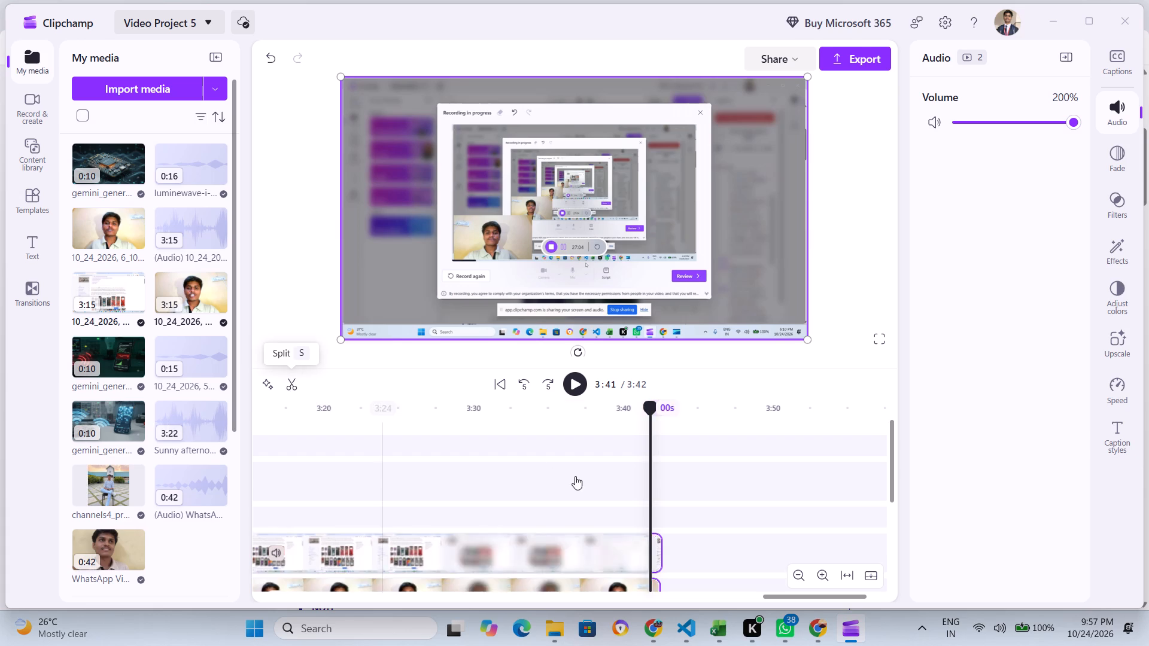
{"action": "scroll", "coordinate": [596, 491], "scroll_direction": "up", "scroll_amount": 1}
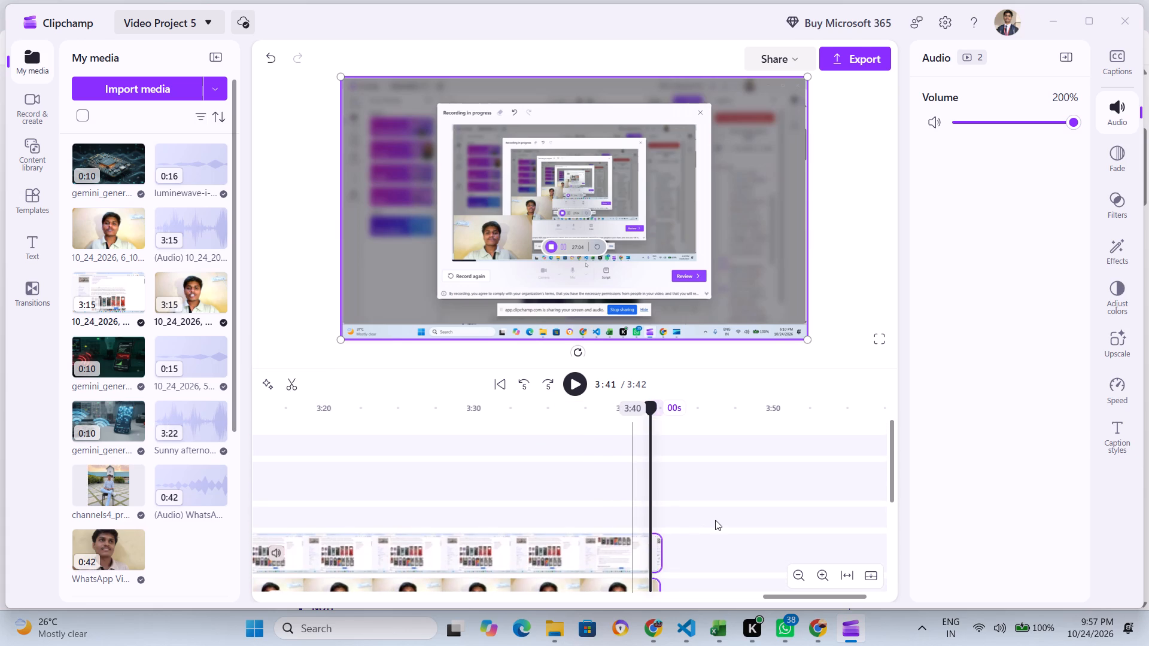
{"action": "left_click", "coordinate": [646, 554]}
{"action": "left_click", "coordinate": [653, 552]}
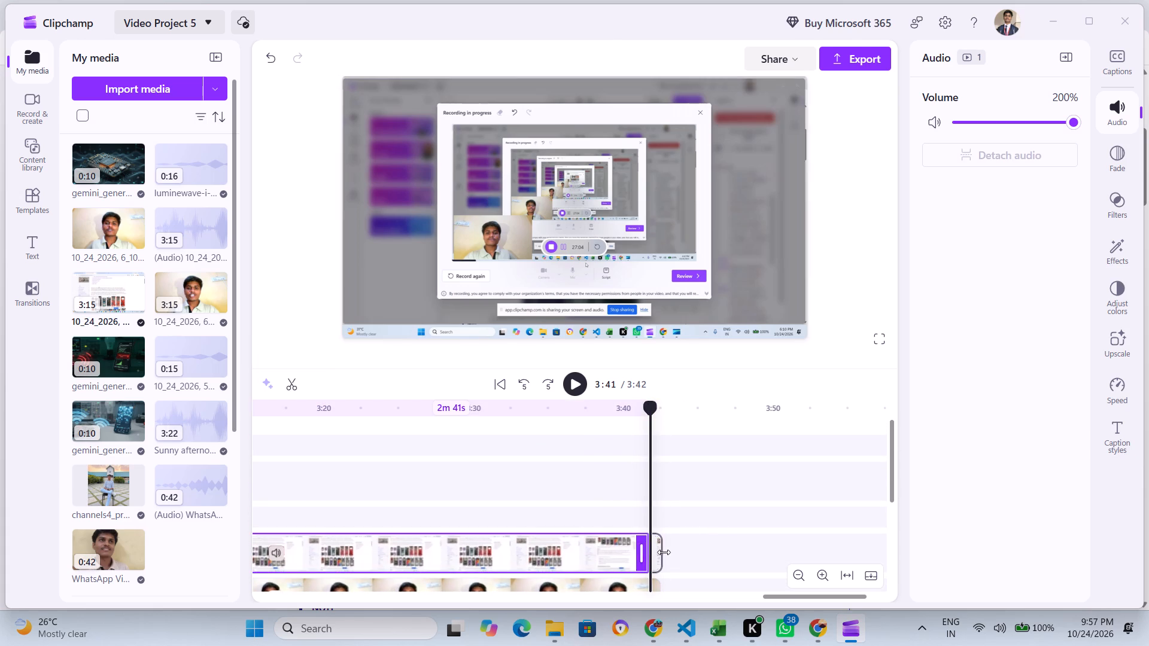
{"action": "left_click", "coordinate": [665, 552]}
{"action": "left_click", "coordinate": [659, 554]}
{"action": "left_click", "coordinate": [731, 528]}
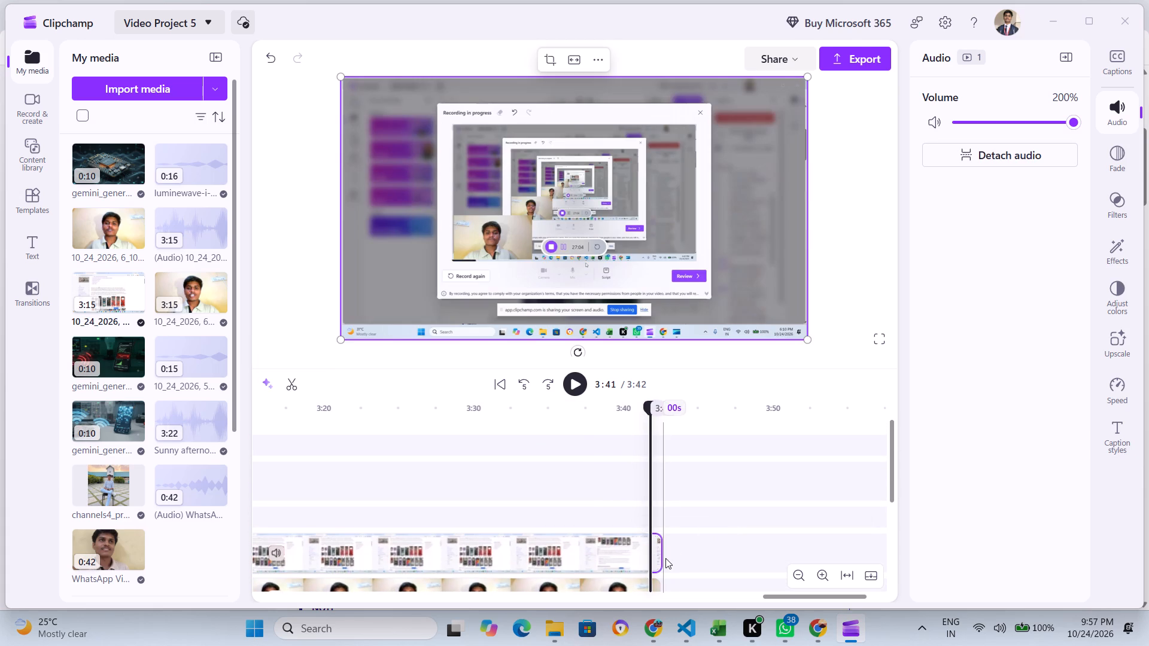
{"action": "key", "text": "Delete"}
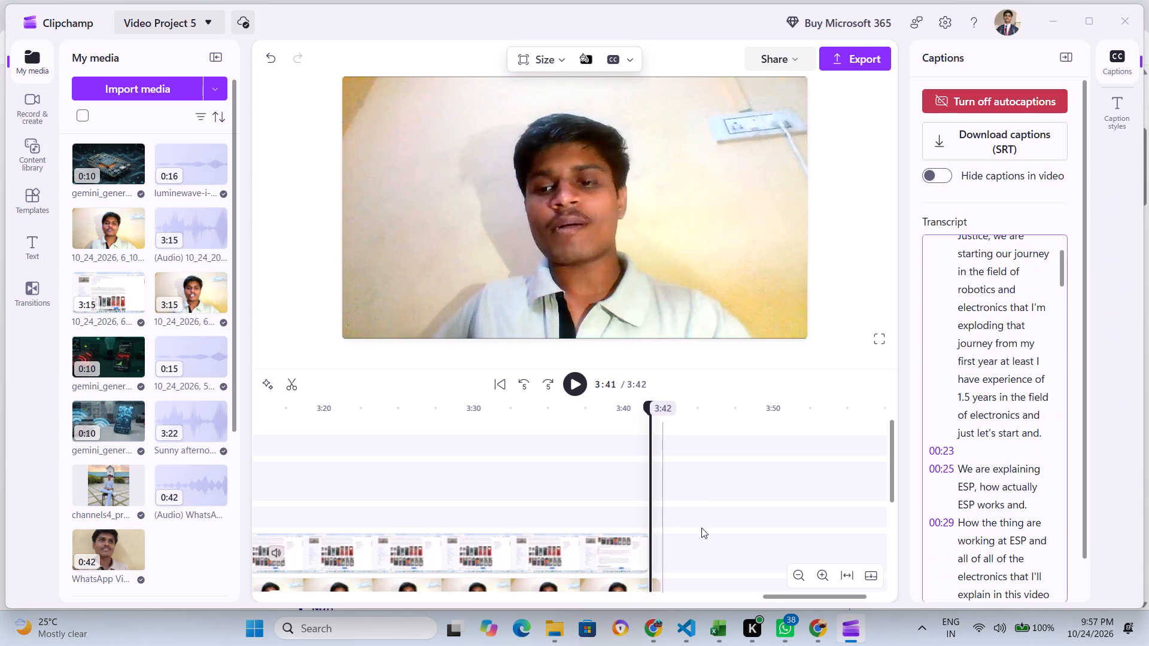
Delete the short leftover piece of the camera clip after the 3:41 split.
{"action": "scroll", "coordinate": [701, 528], "scroll_direction": "down", "scroll_amount": 1}
{"action": "left_click", "coordinate": [655, 437]}
{"action": "key", "text": "Delete"}
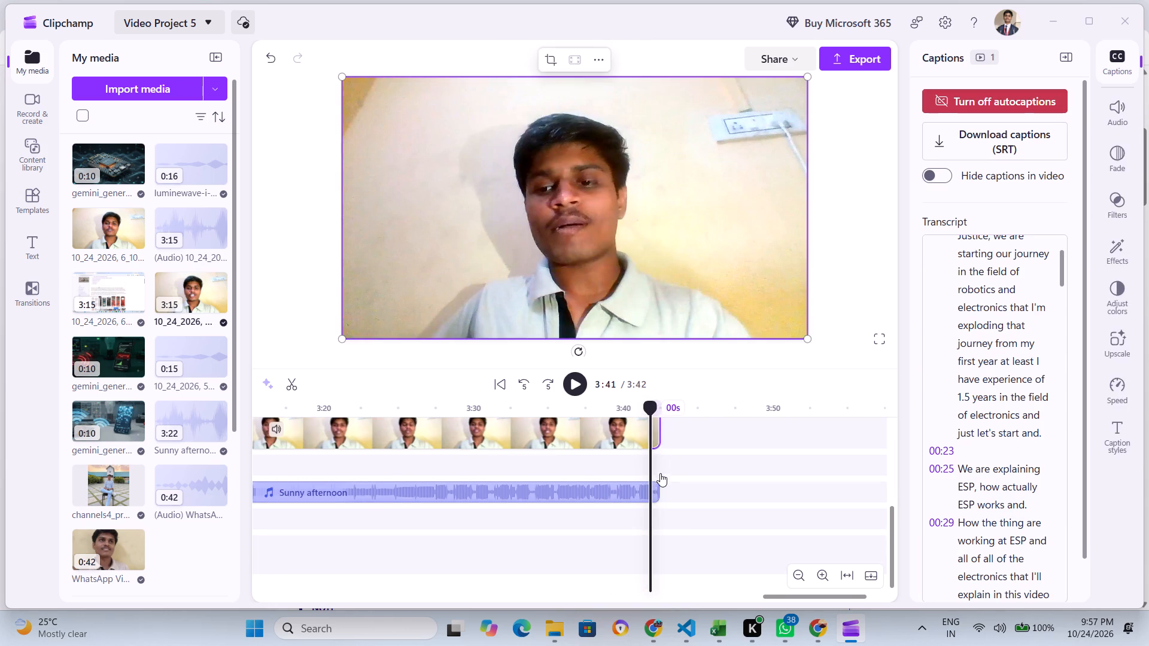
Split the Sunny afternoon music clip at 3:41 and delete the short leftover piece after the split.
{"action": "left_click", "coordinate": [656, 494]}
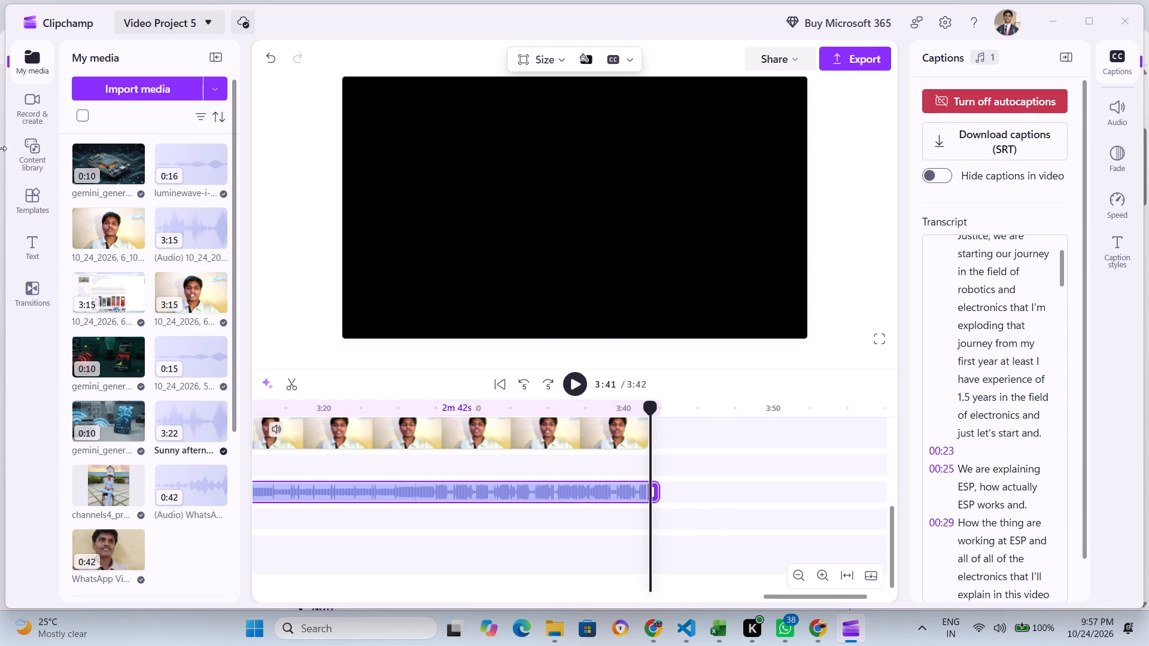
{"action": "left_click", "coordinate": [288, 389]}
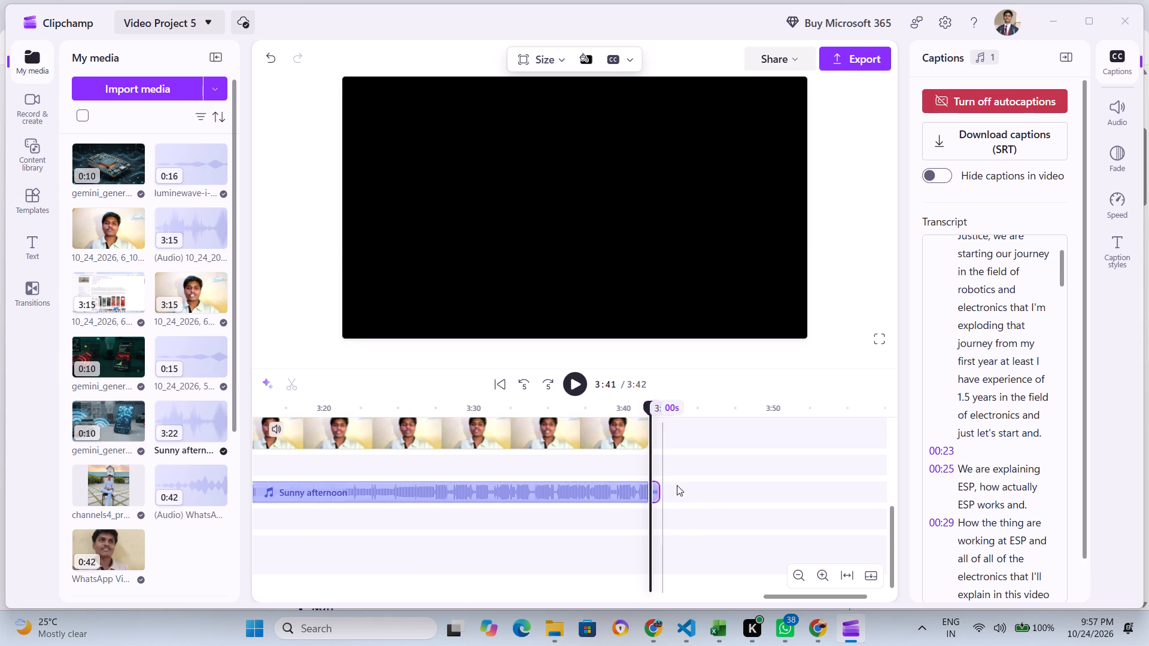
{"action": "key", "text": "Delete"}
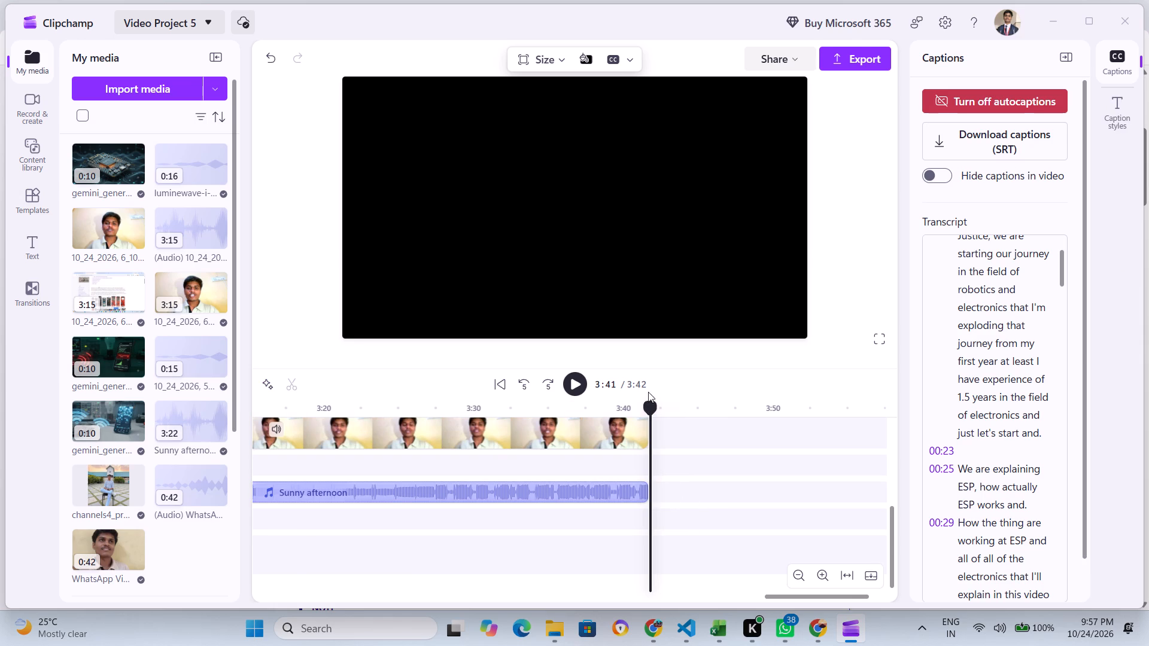
Play the final seconds of the video from 3:40 to check the trimmed ending.
{"action": "left_click_drag", "start_coordinate": [650, 404], "coordinate": [626, 401]}
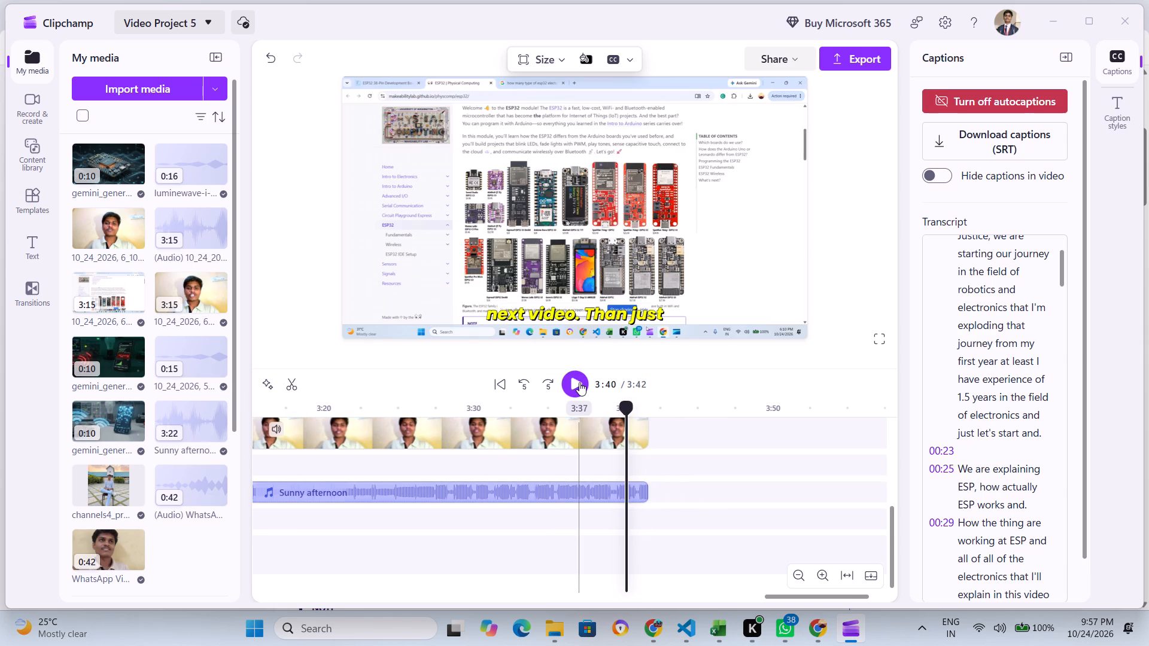
{"action": "left_click", "coordinate": [579, 382]}
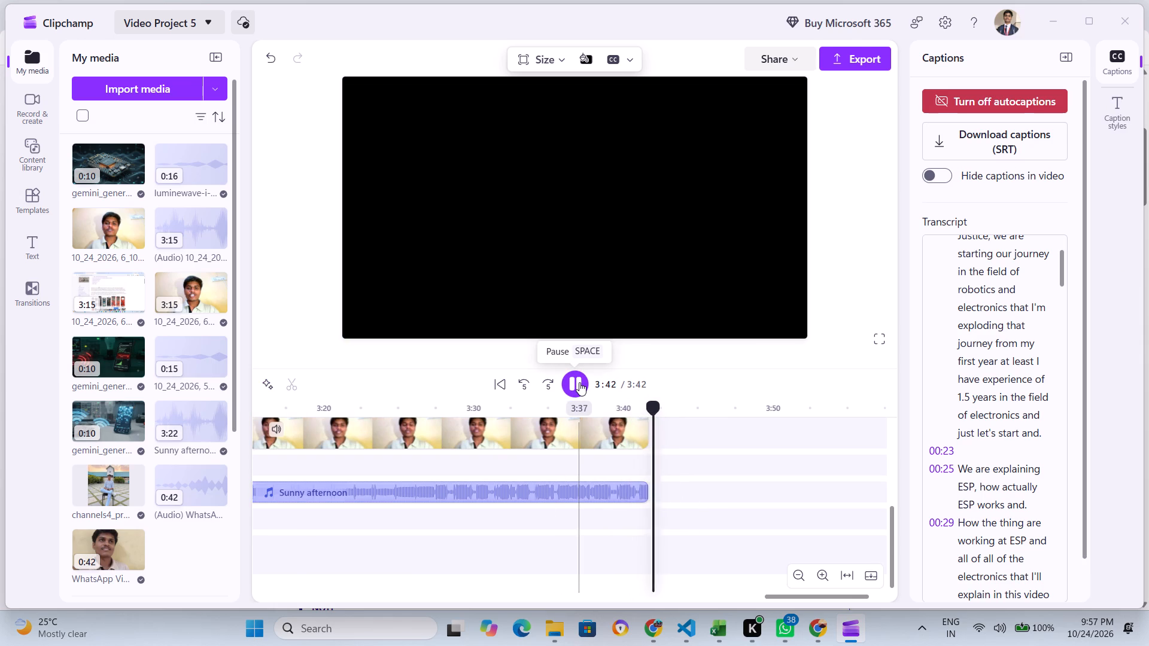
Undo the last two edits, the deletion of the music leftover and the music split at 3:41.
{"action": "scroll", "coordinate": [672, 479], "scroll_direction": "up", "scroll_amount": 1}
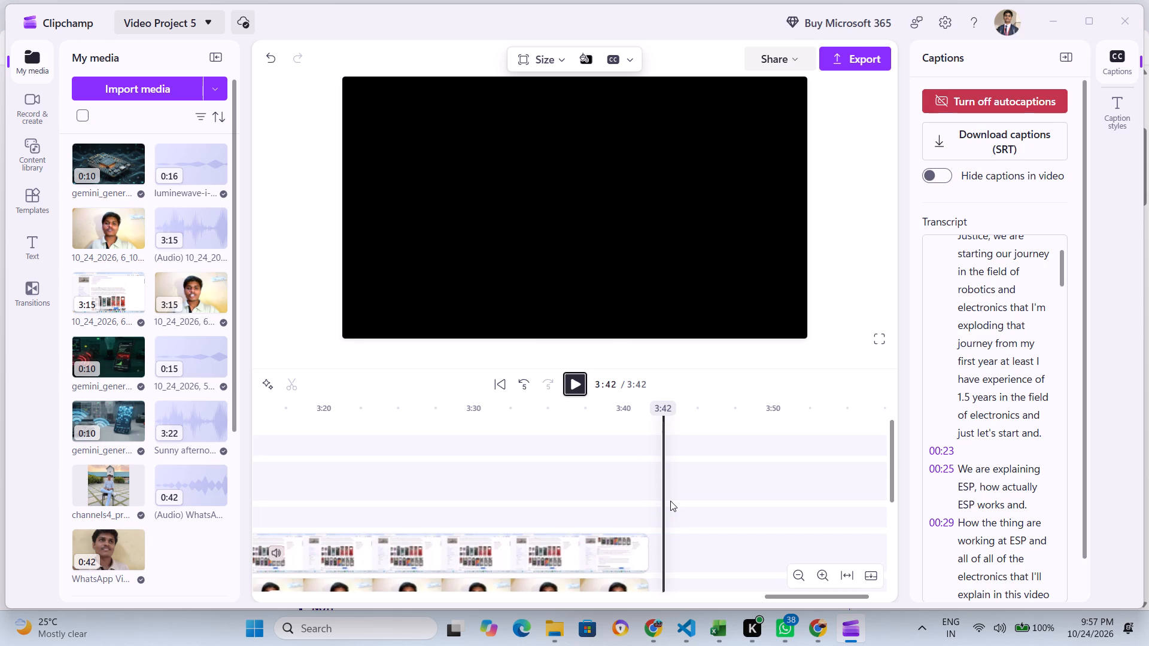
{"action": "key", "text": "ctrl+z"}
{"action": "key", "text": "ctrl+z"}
Play the closing section of the video from about 3:29 to review the ending.
{"action": "scroll", "coordinate": [670, 534], "scroll_direction": "down", "scroll_amount": 1, "text": "ctrl"}
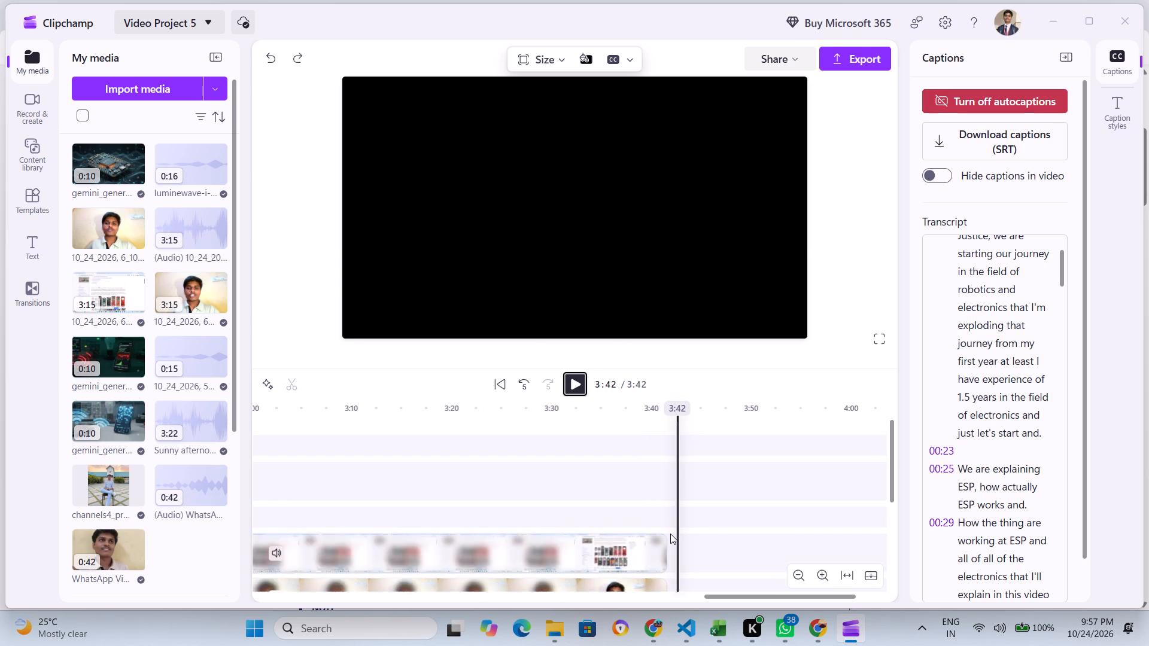
{"action": "scroll", "coordinate": [671, 534], "scroll_direction": "down", "scroll_amount": 2, "text": "ctrl"}
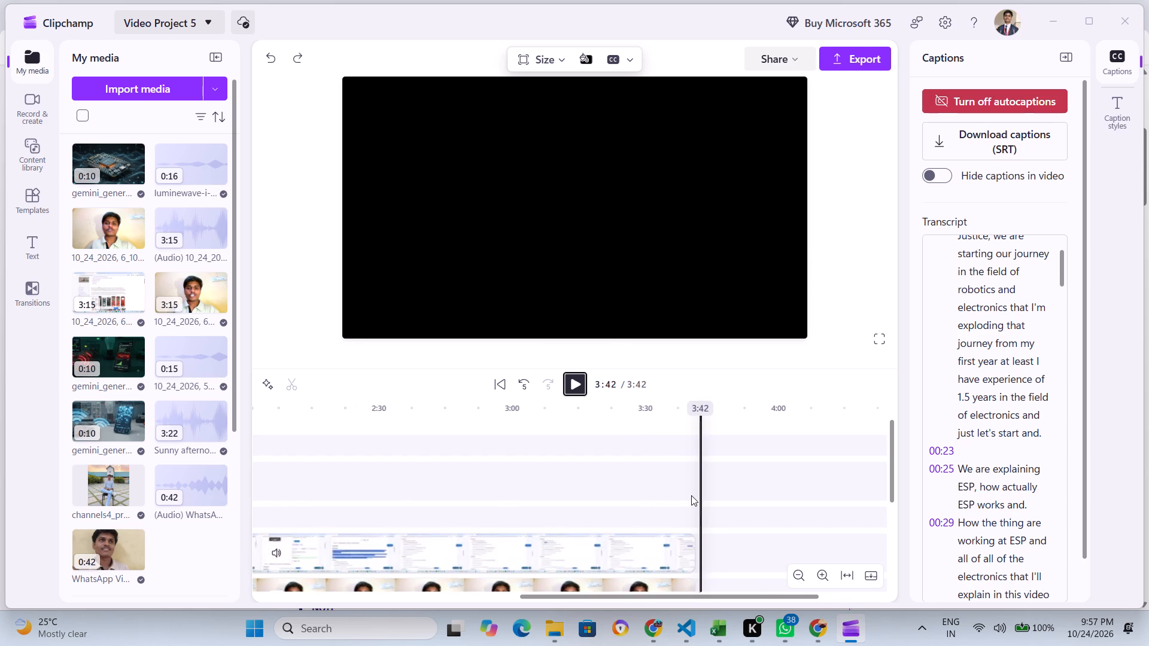
{"action": "scroll", "coordinate": [691, 495], "scroll_direction": "down", "scroll_amount": 1, "text": "ctrl"}
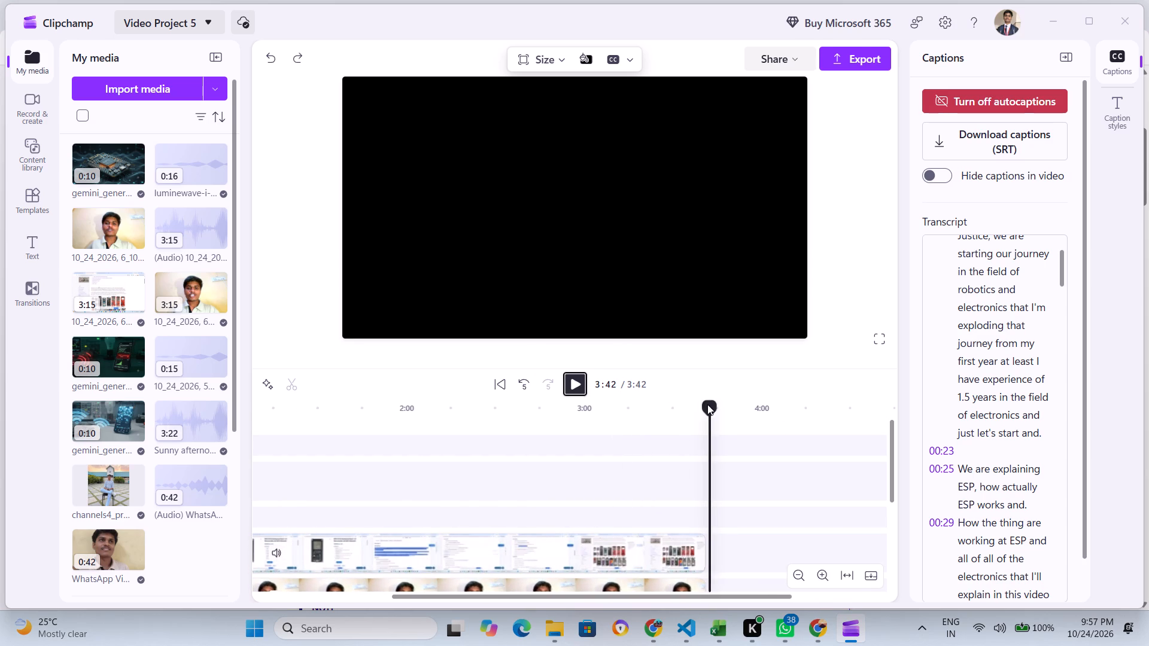
{"action": "left_click_drag", "start_coordinate": [706, 405], "coordinate": [669, 410]}
{"action": "left_click", "coordinate": [577, 387]}
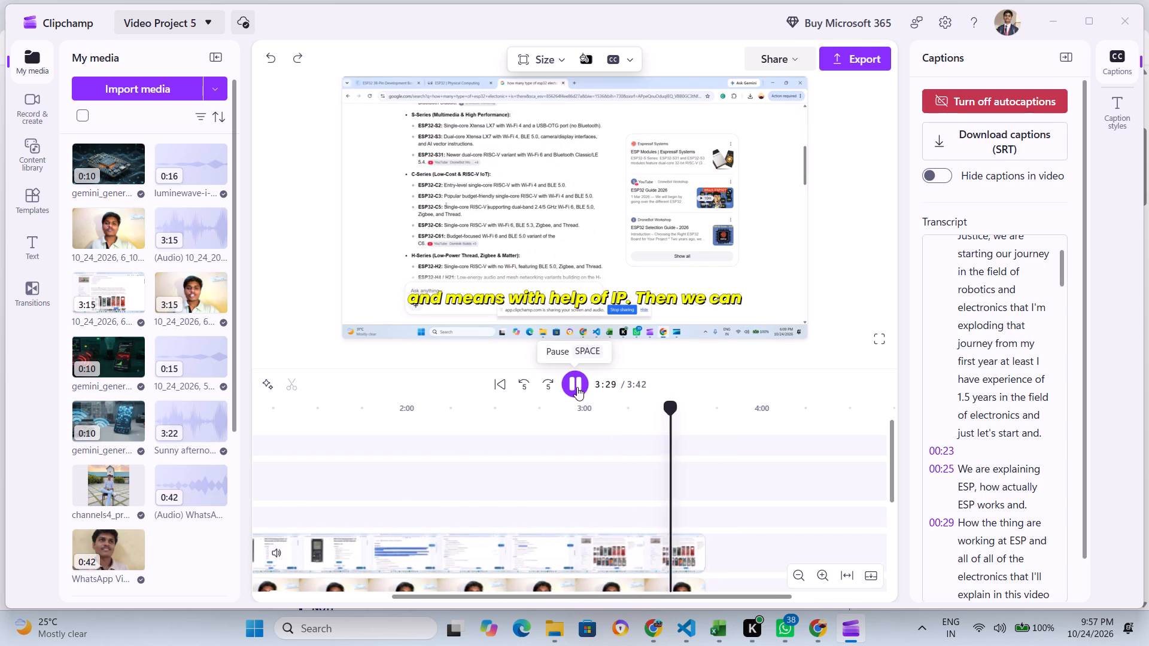
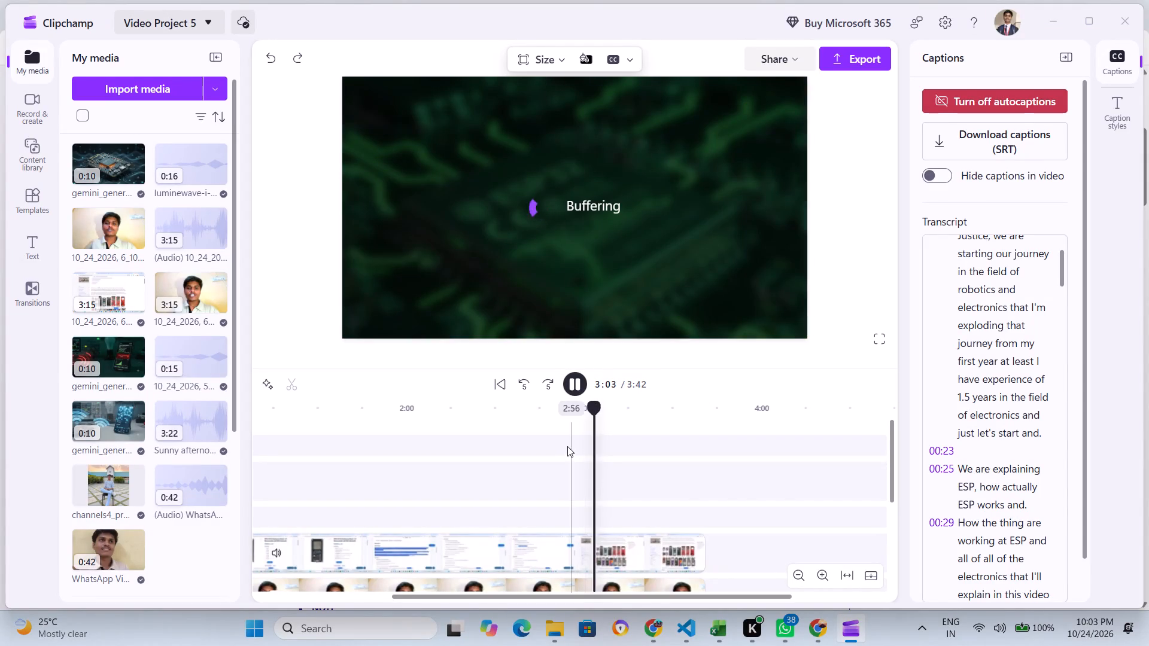
Play the video from about 3:03 to 3:29, pausing along the way to check the ESP32 types section and its captions.
{"action": "left_click", "coordinate": [576, 373]}
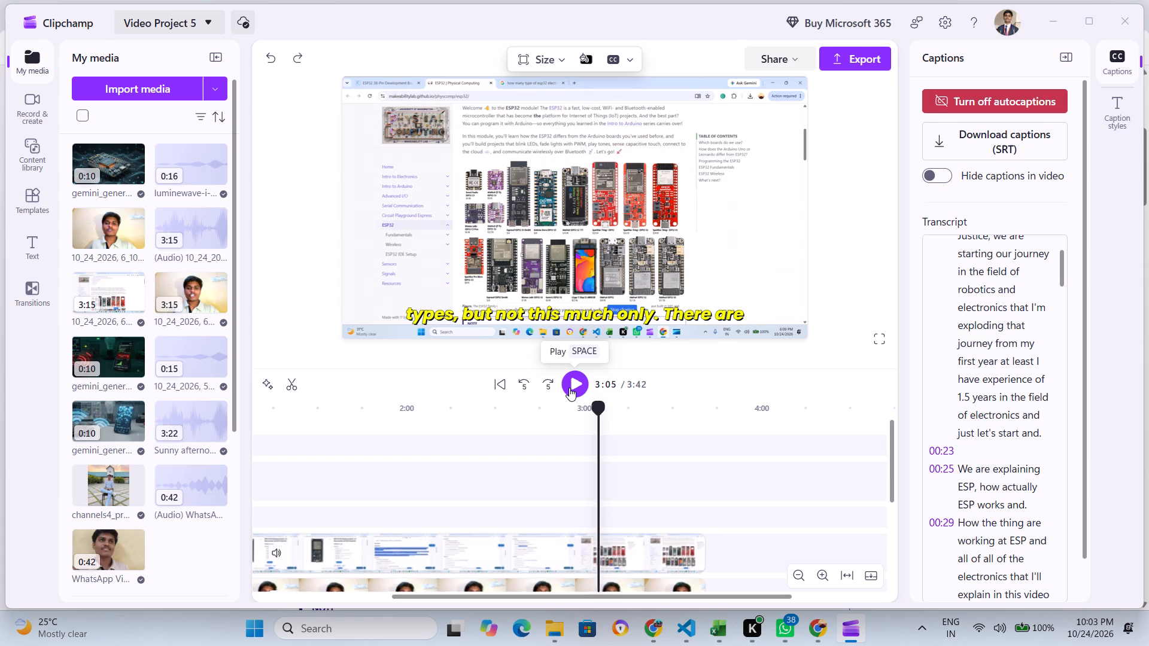
{"action": "left_click", "coordinate": [569, 388]}
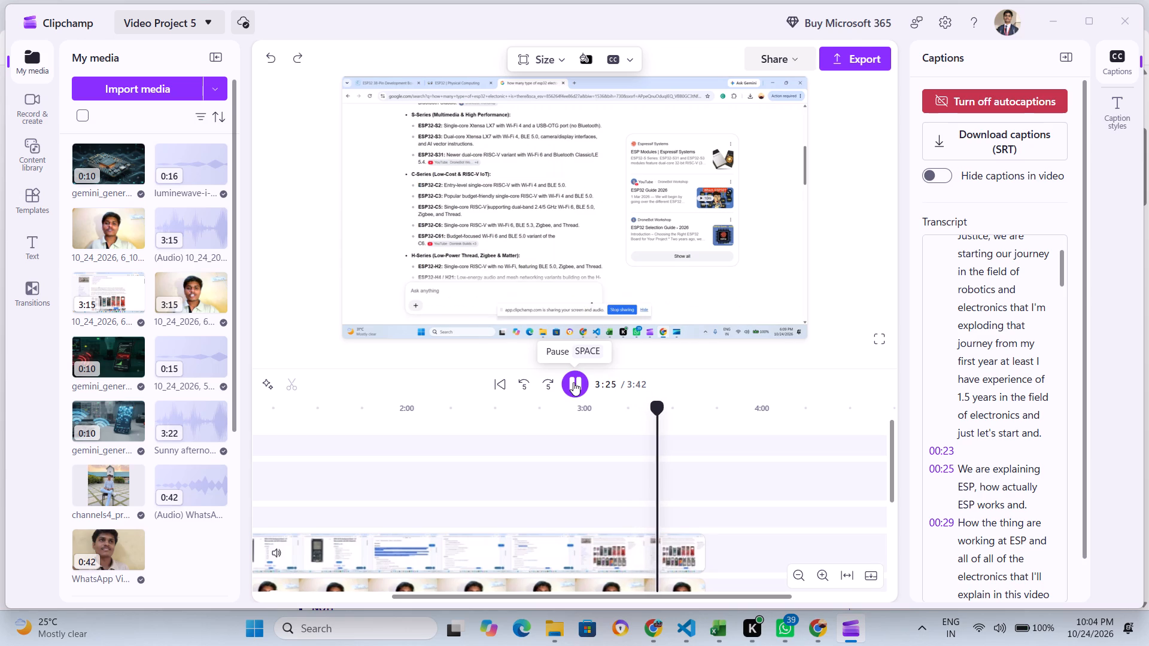
{"action": "left_click", "coordinate": [573, 382]}
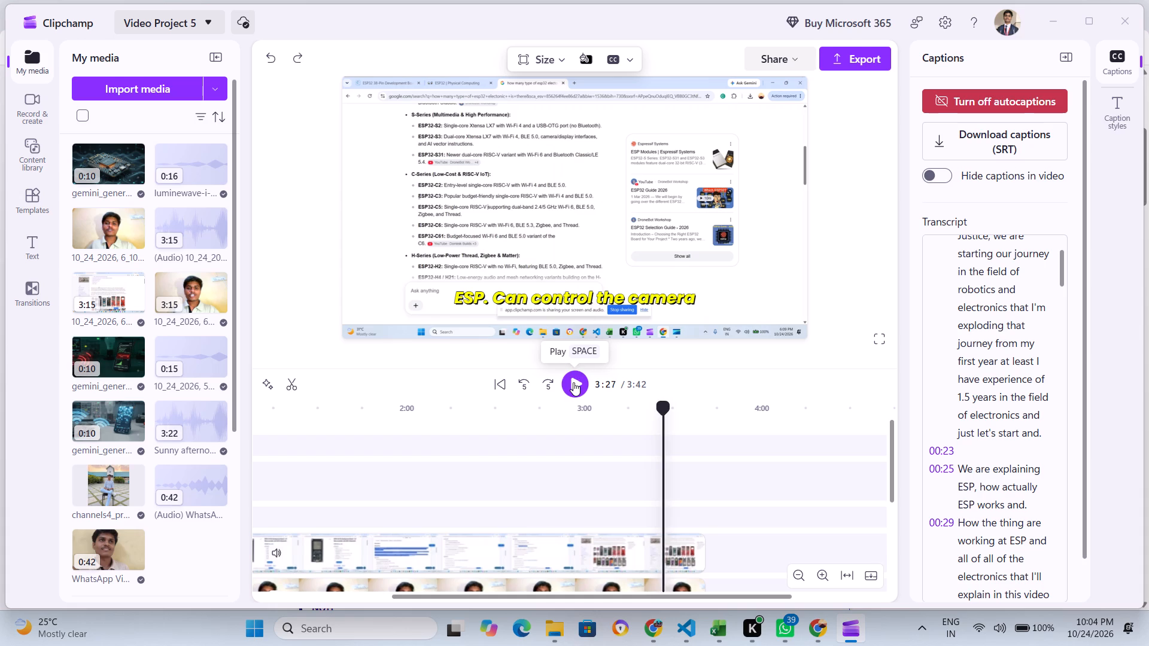
{"action": "left_click", "coordinate": [573, 382]}
{"action": "left_click", "coordinate": [573, 382]}
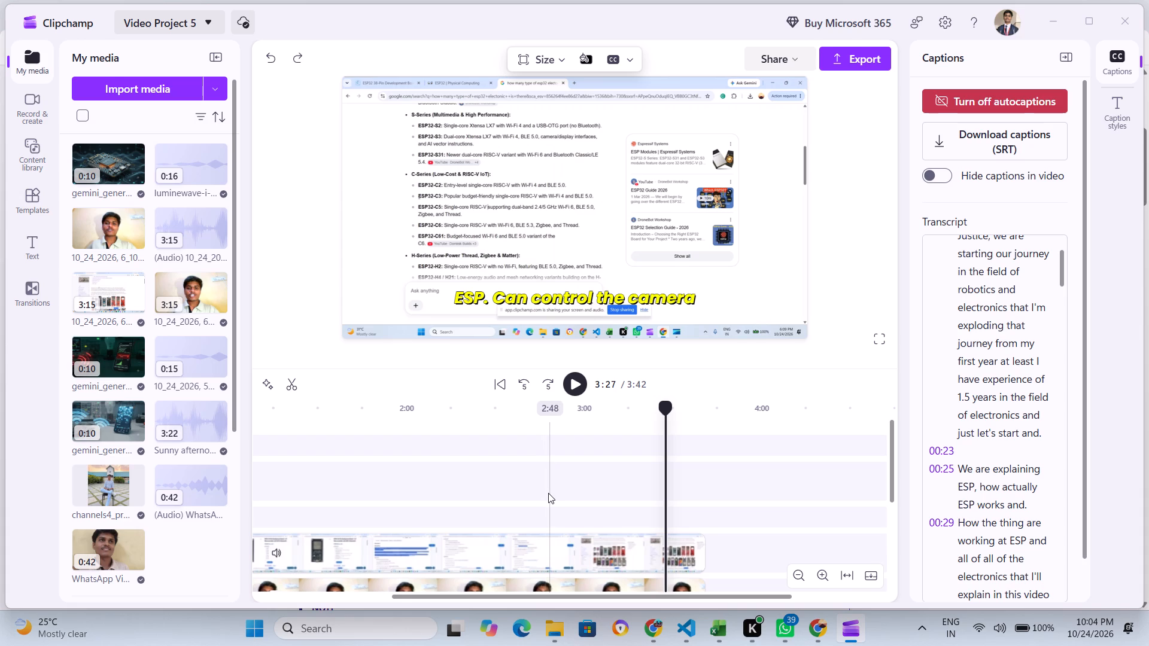
{"action": "left_click", "coordinate": [578, 389]}
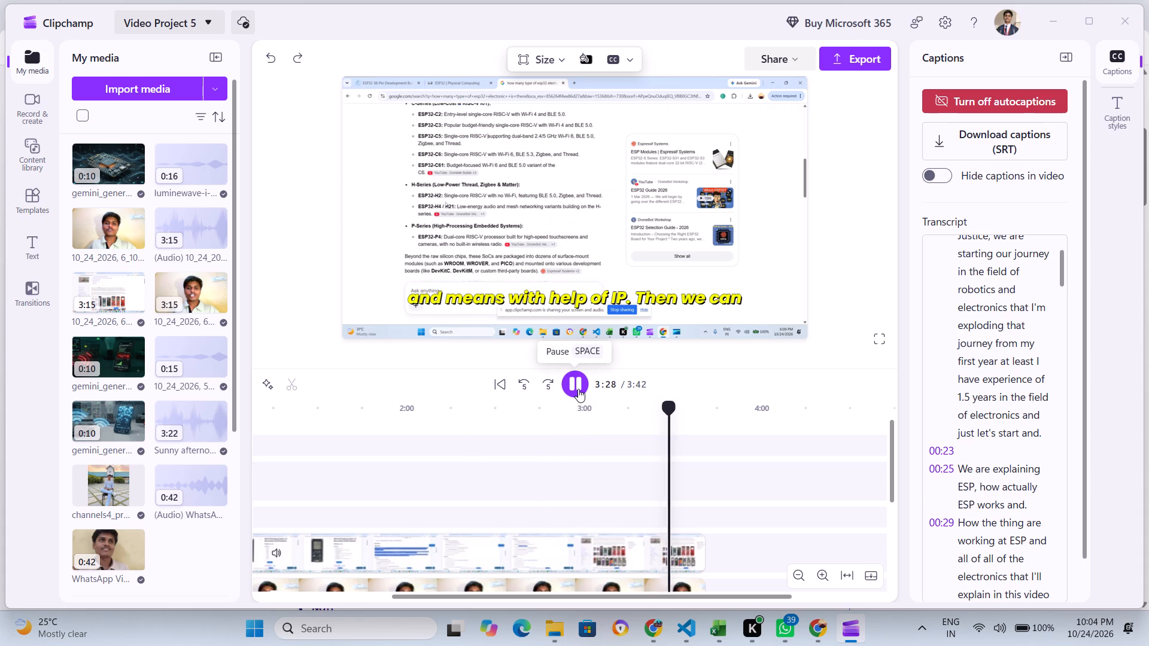
{"action": "left_click", "coordinate": [578, 389]}
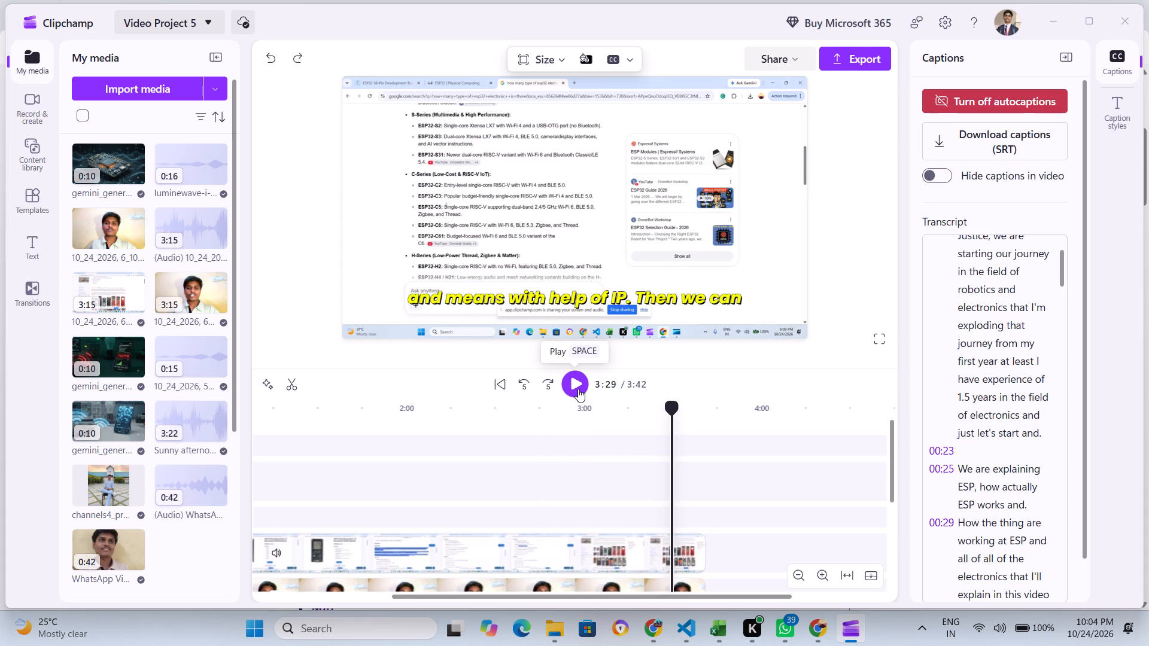
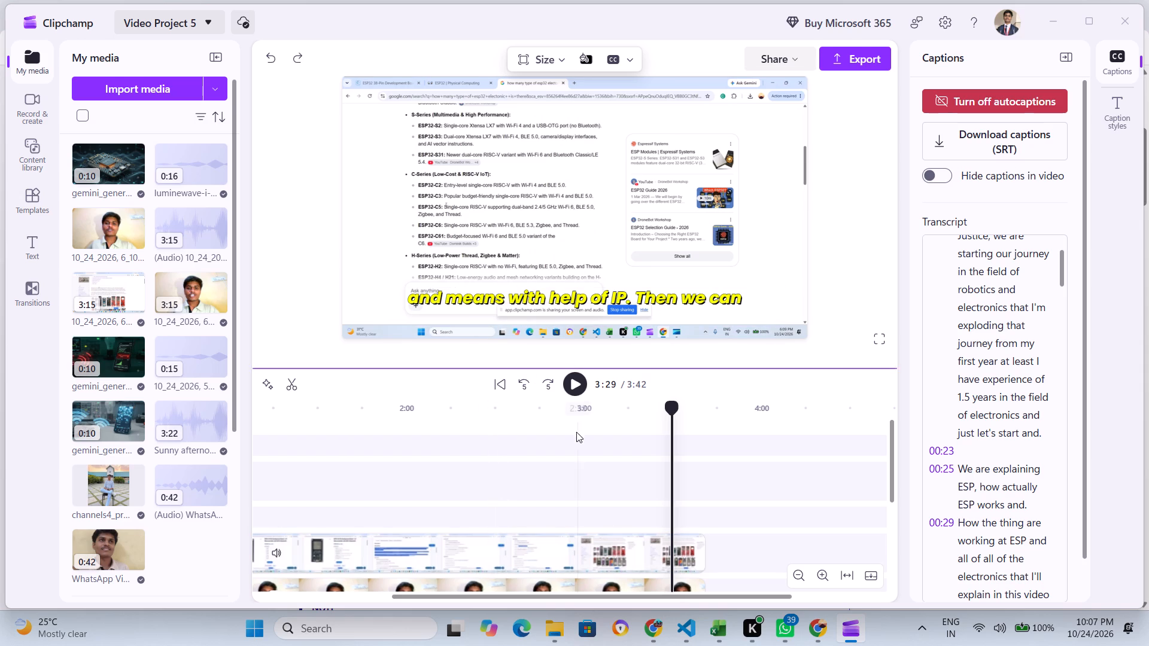
Play the video from about 3:29 to its end at 3:42, checking the closing section and captions.
{"action": "left_click", "coordinate": [577, 380]}
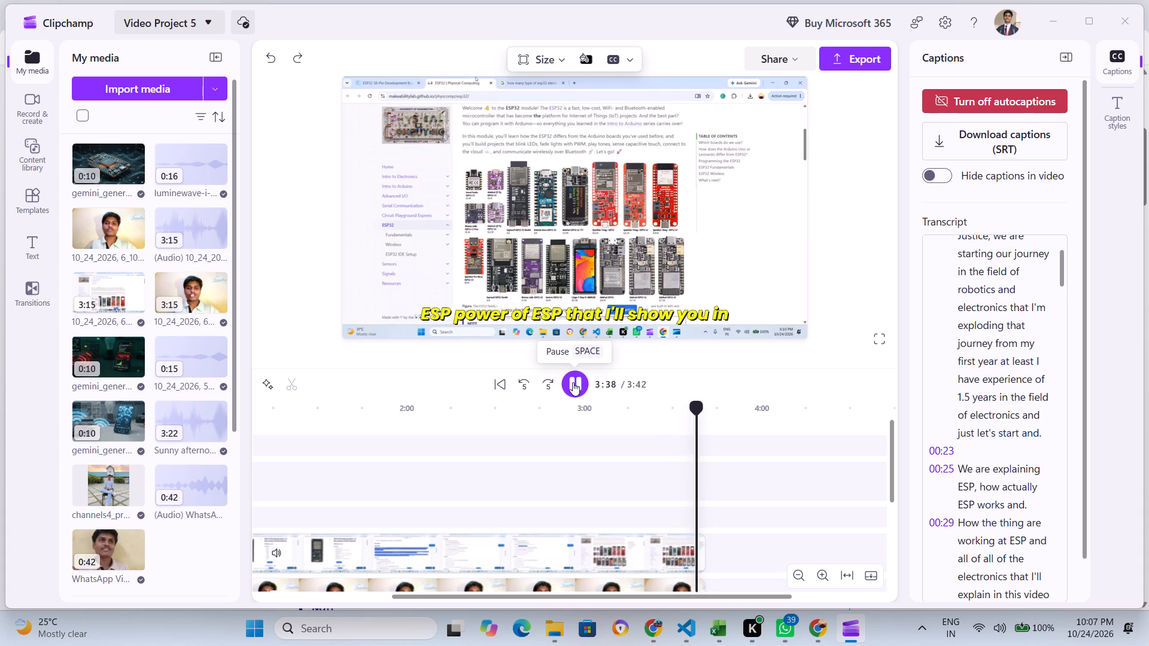
{"action": "left_click_drag", "start_coordinate": [573, 382], "coordinate": [568, 374]}
{"action": "left_click", "coordinate": [573, 381]}
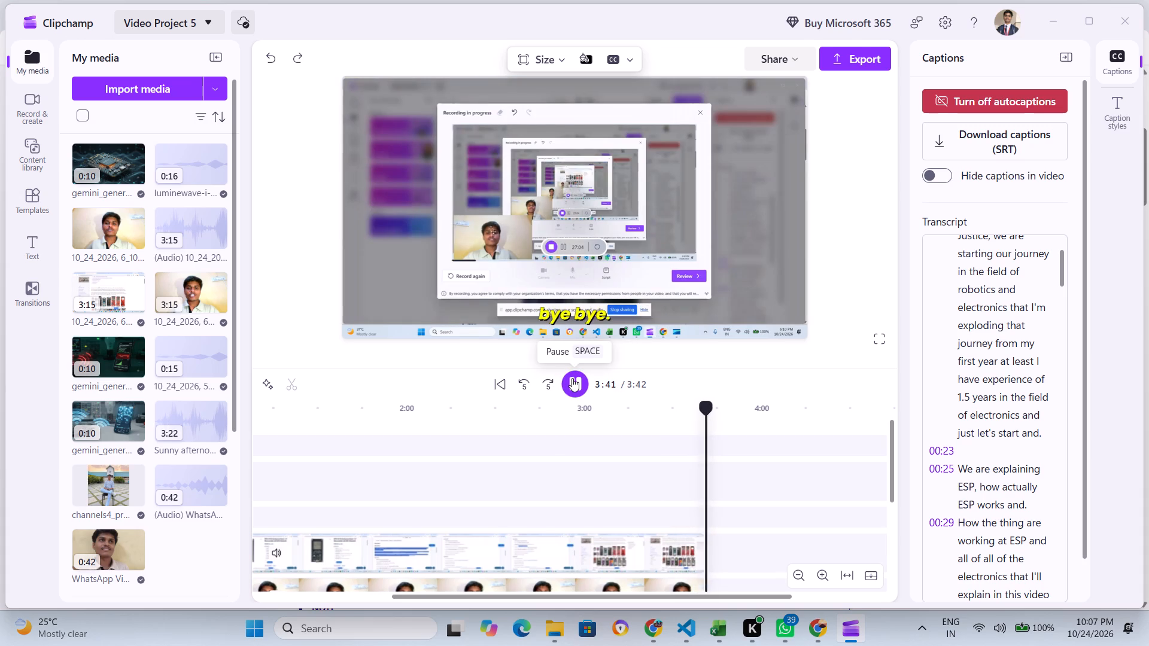
{"action": "left_click", "coordinate": [572, 378]}
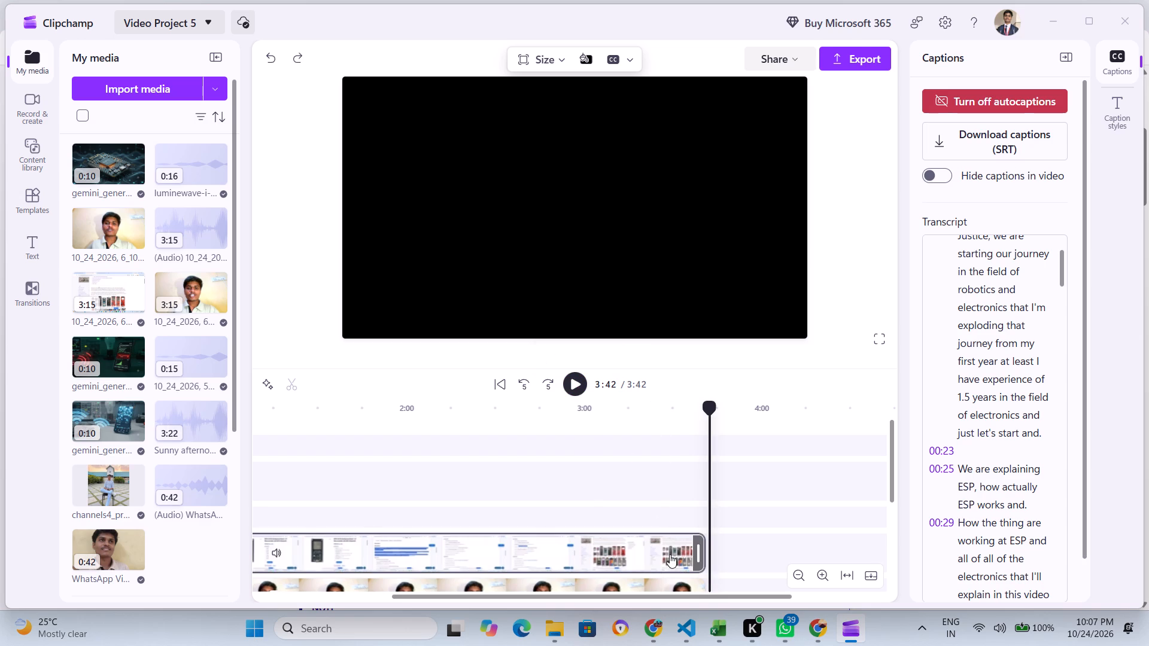
Extend the ends of the screen recording and webcam clips on the timeline to about 3:42.
{"action": "left_click_drag", "start_coordinate": [703, 553], "coordinate": [727, 553]}
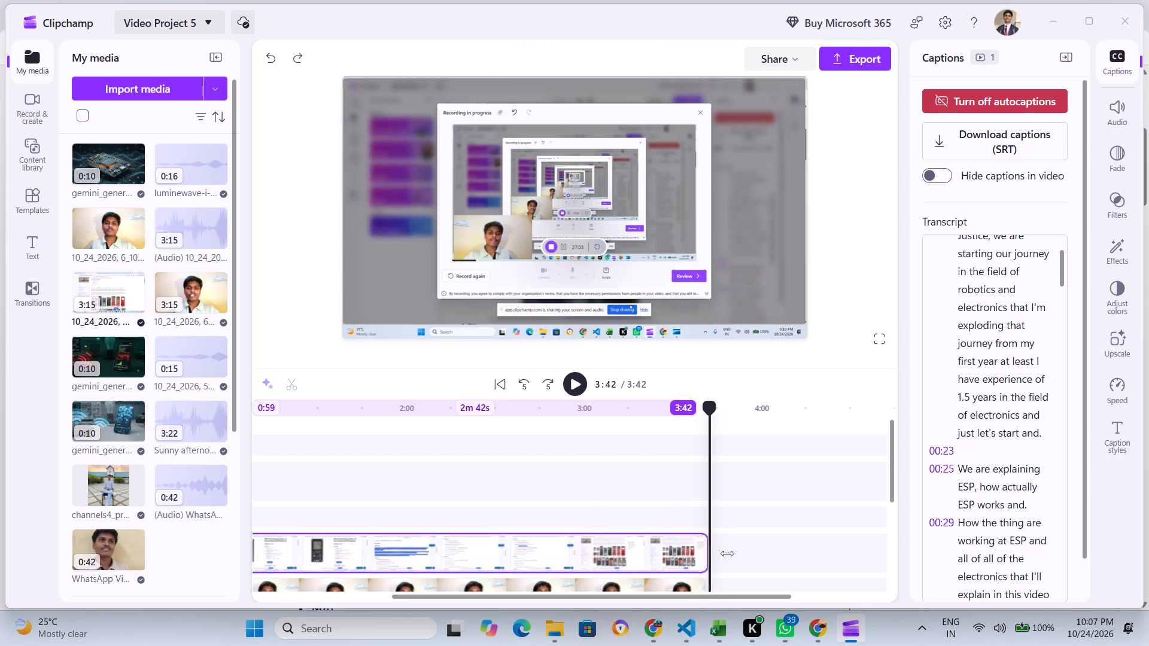
{"action": "left_click_drag", "start_coordinate": [727, 553], "coordinate": [758, 556]}
{"action": "scroll", "coordinate": [753, 528], "scroll_direction": "down", "scroll_amount": 1}
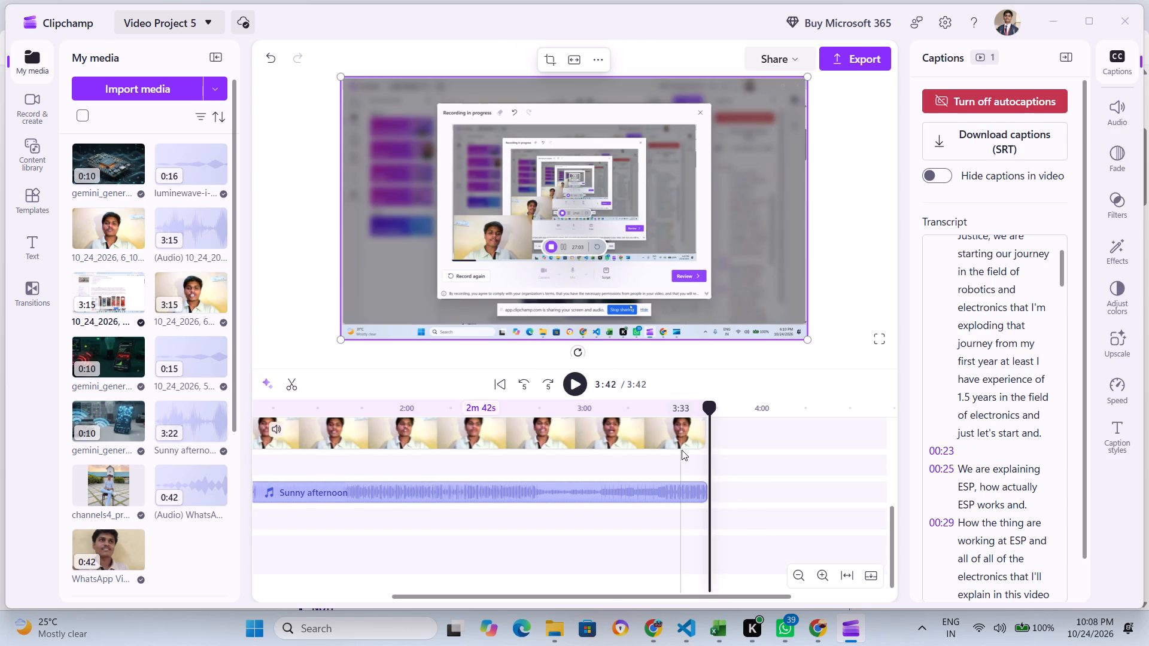
{"action": "left_click", "coordinate": [682, 432]}
{"action": "left_click_drag", "start_coordinate": [703, 437], "coordinate": [764, 449]}
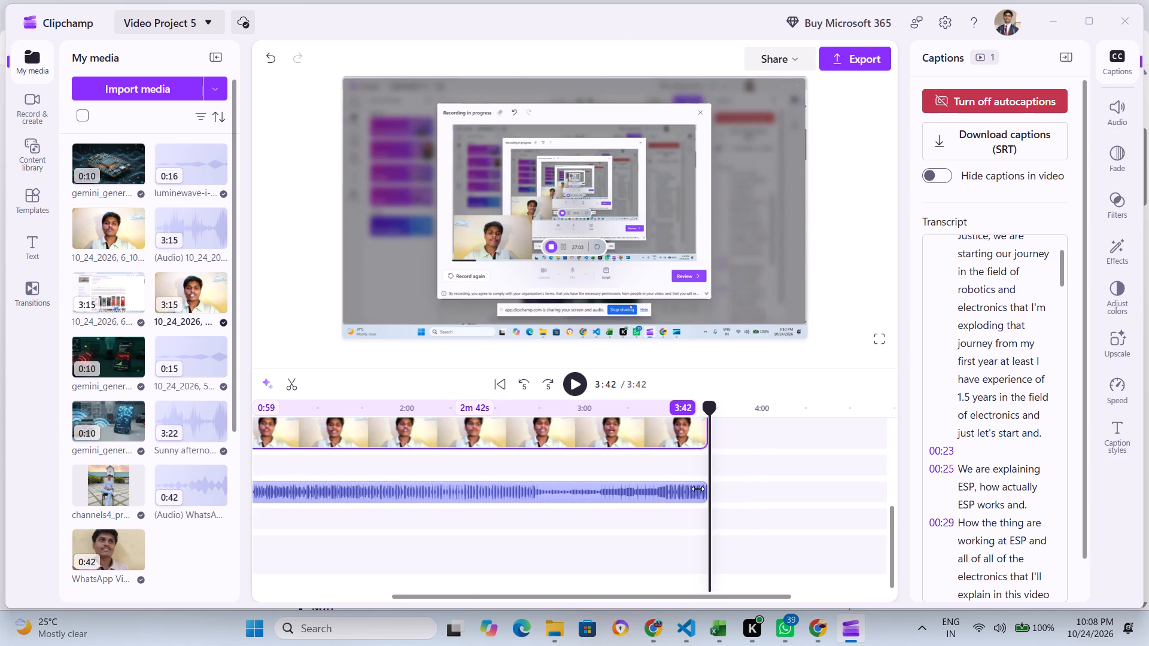
Extend the end of the Sunny afternoon music track to about 3:52.
{"action": "left_click", "coordinate": [686, 487]}
{"action": "left_click", "coordinate": [706, 492]}
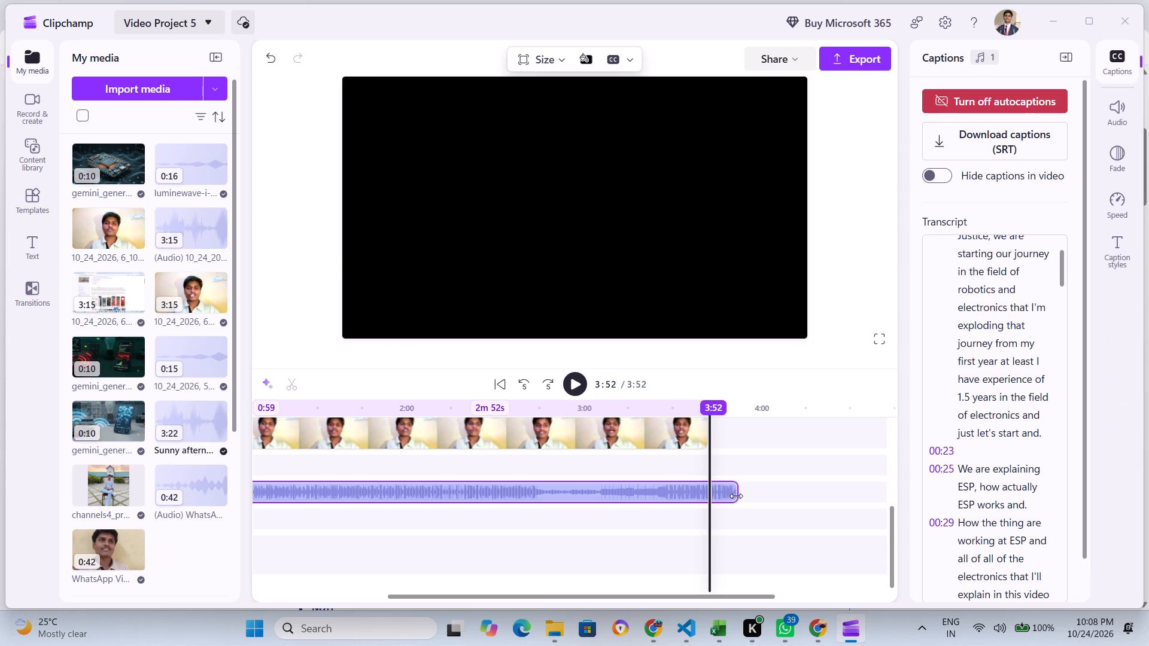
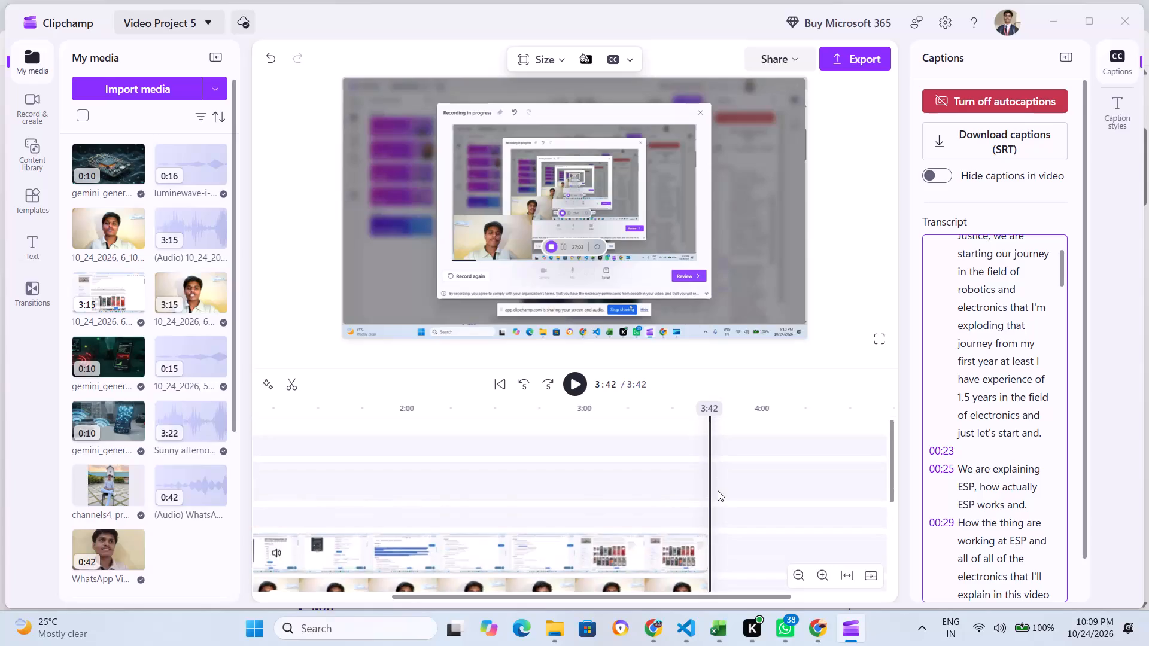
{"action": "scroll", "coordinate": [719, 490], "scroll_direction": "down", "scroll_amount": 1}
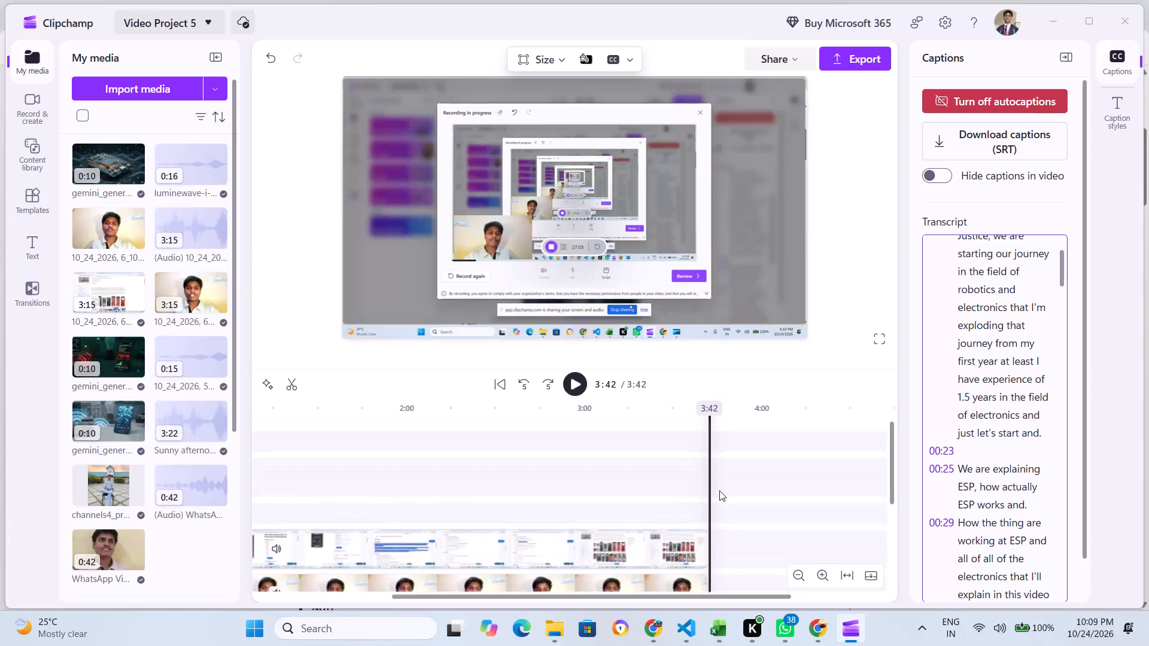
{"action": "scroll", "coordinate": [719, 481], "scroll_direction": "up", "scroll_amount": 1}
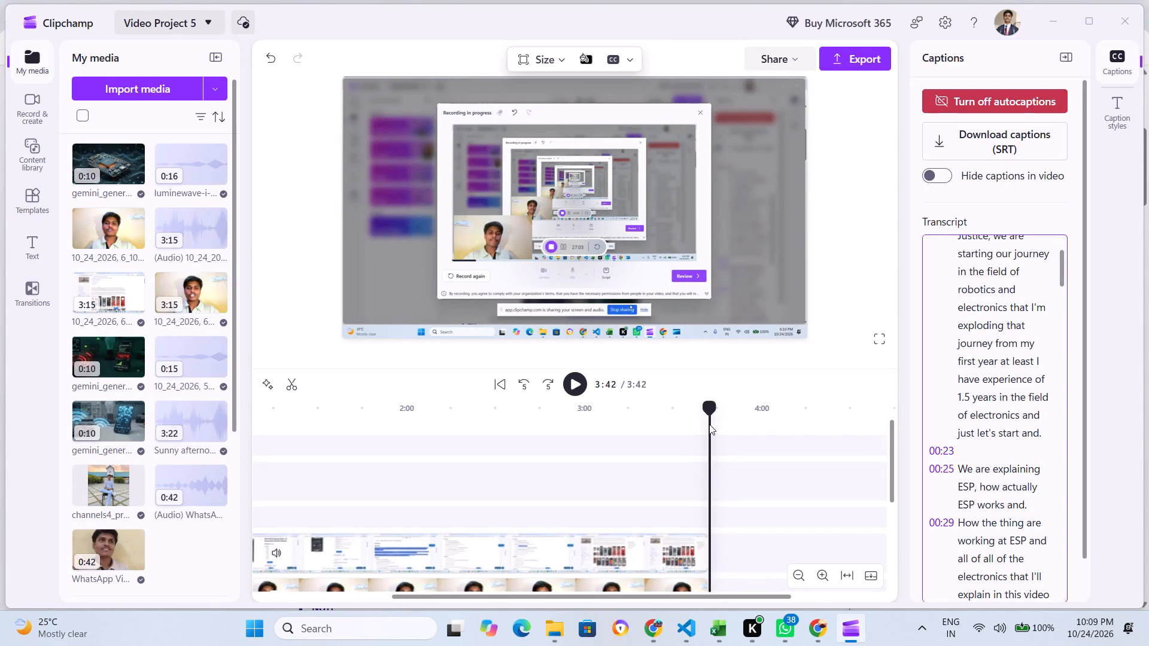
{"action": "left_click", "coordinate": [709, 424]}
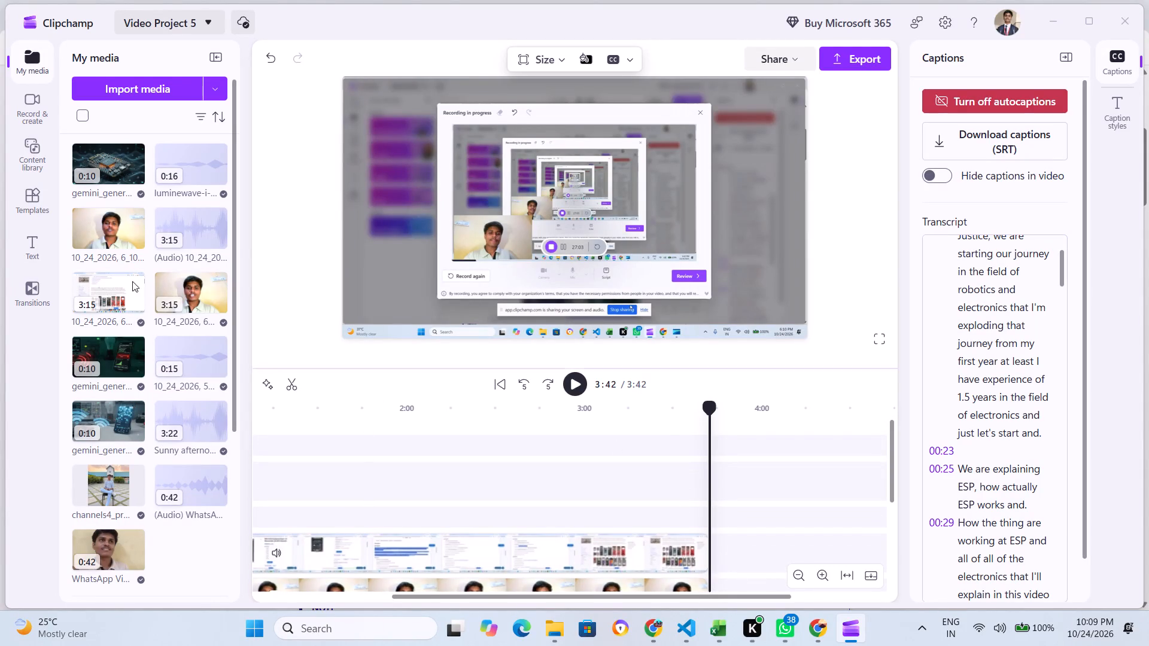
Browse the YouTube template collection for an outro suitable for closing the video.
{"action": "left_click", "coordinate": [19, 206]}
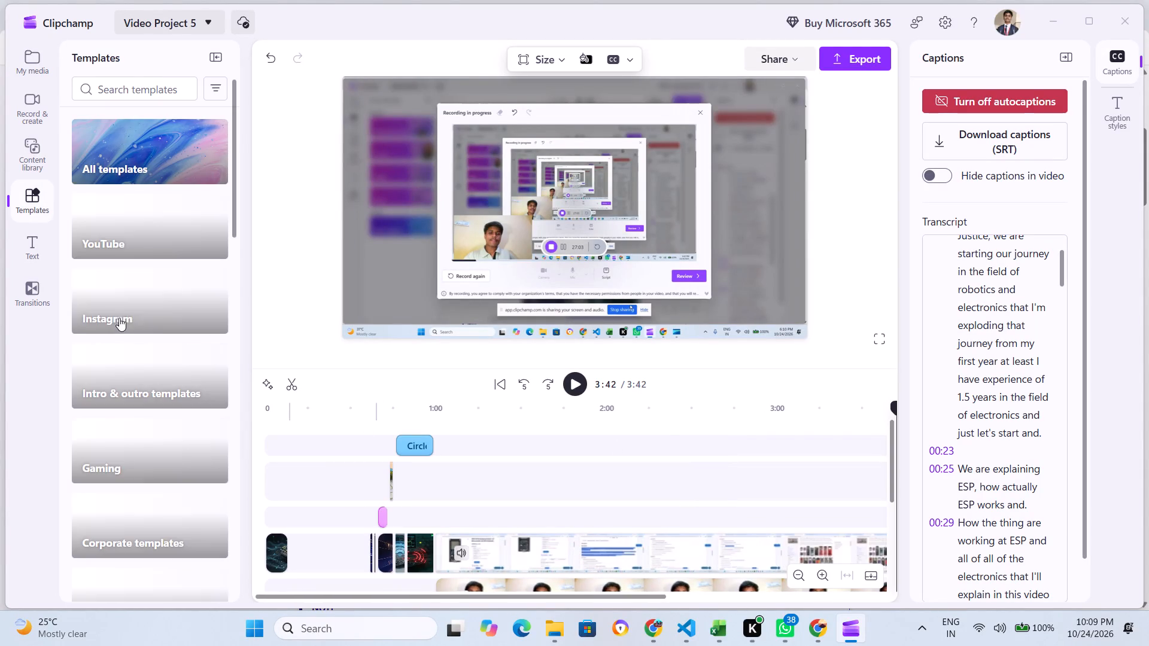
{"action": "scroll", "coordinate": [119, 318], "scroll_direction": "down", "scroll_amount": 2}
{"action": "scroll", "coordinate": [119, 319], "scroll_direction": "up", "scroll_amount": 3}
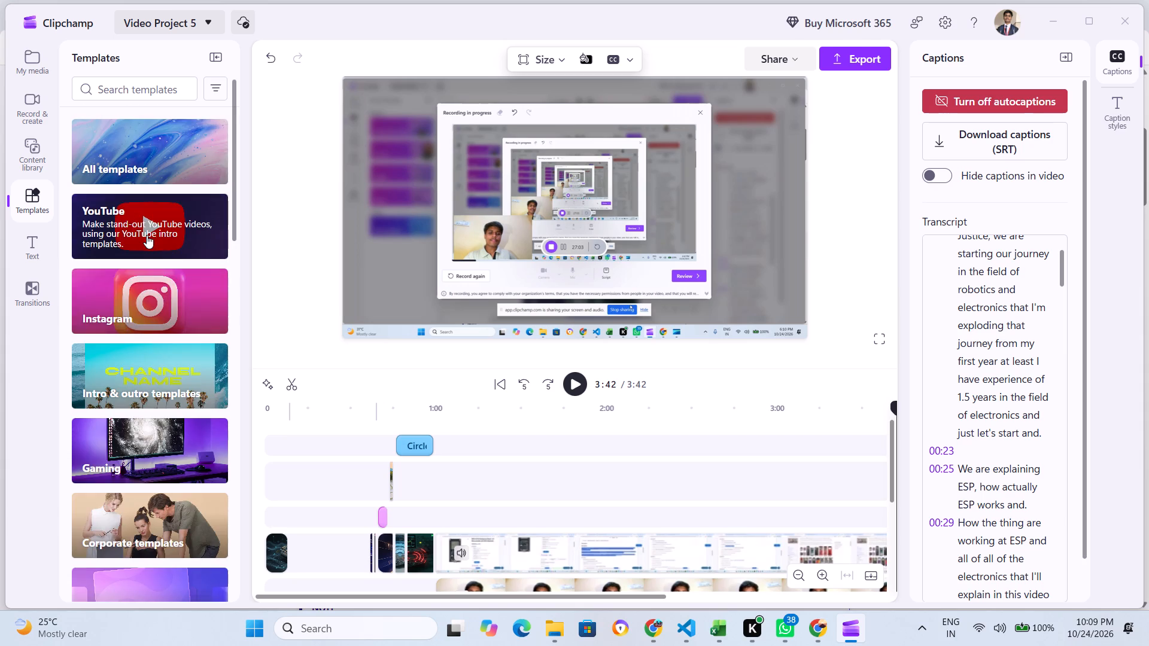
{"action": "left_click", "coordinate": [147, 235]}
{"action": "scroll", "coordinate": [120, 431], "scroll_direction": "down", "scroll_amount": 3}
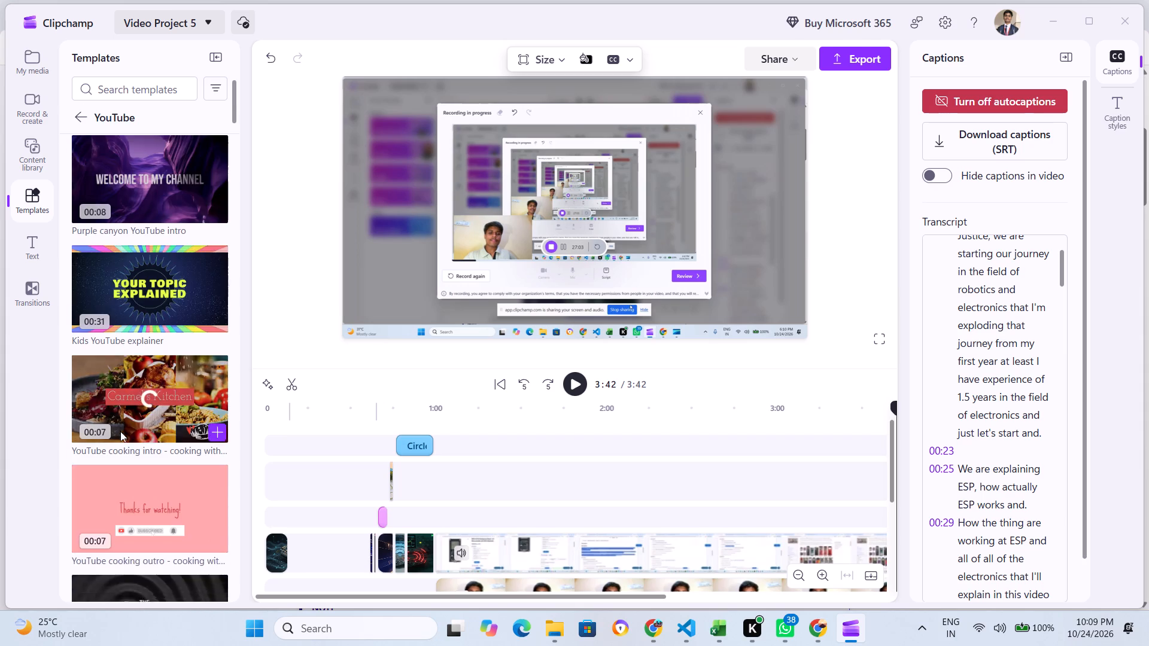
{"action": "scroll", "coordinate": [121, 431], "scroll_direction": "down", "scroll_amount": 18}
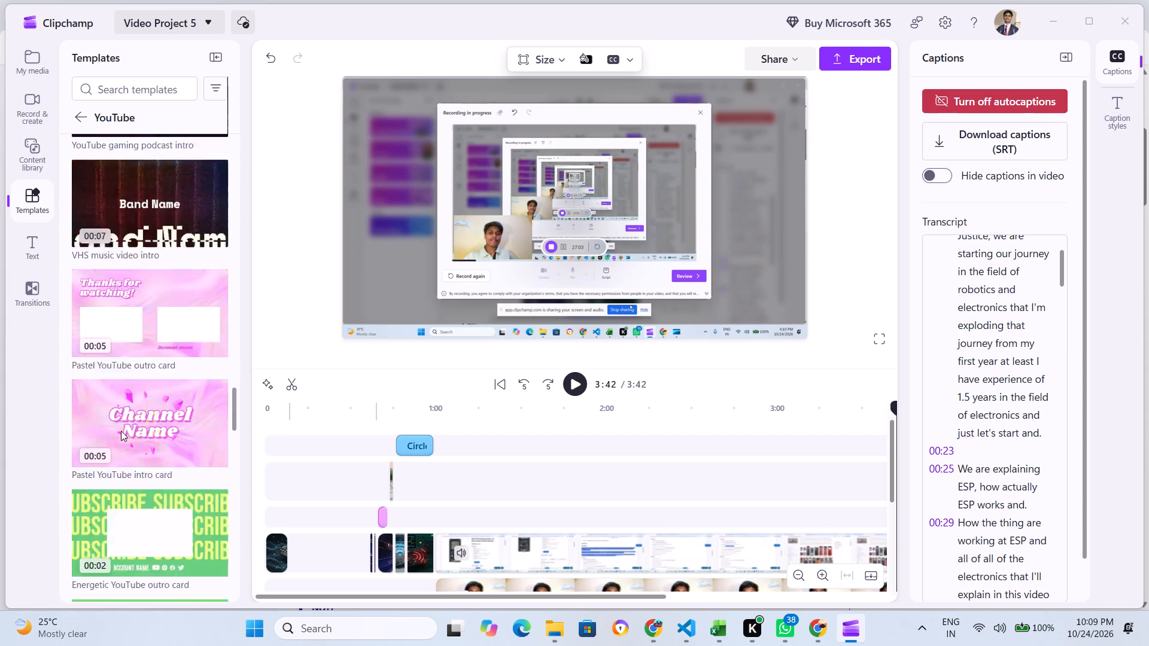
{"action": "scroll", "coordinate": [121, 431], "scroll_direction": "down", "scroll_amount": 9}
{"action": "scroll", "coordinate": [179, 354], "scroll_direction": "down", "scroll_amount": 5}
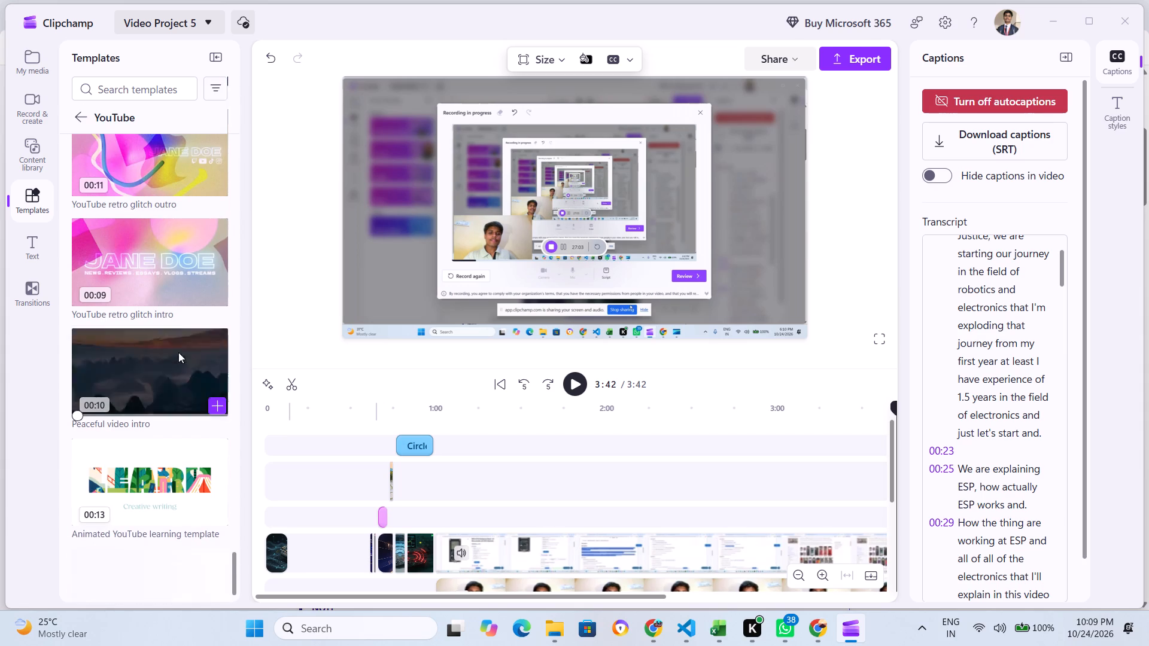
{"action": "scroll", "coordinate": [167, 444], "scroll_direction": "down", "scroll_amount": 5}
{"action": "scroll", "coordinate": [132, 401], "scroll_direction": "down", "scroll_amount": 5}
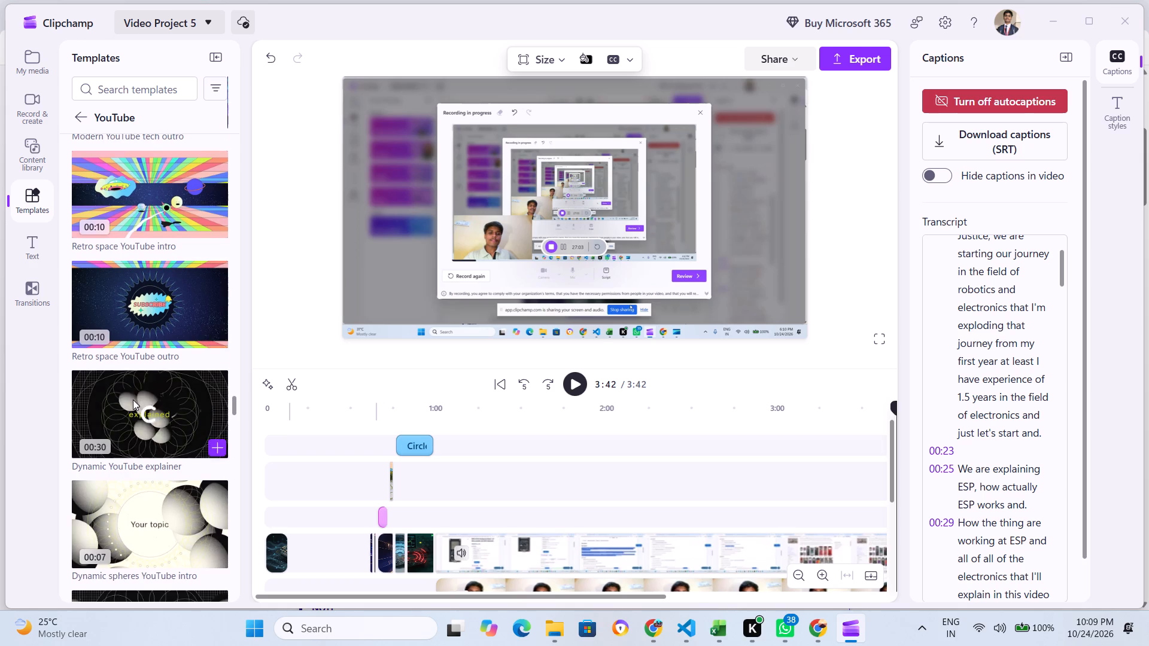
{"action": "scroll", "coordinate": [133, 400], "scroll_direction": "down", "scroll_amount": 7}
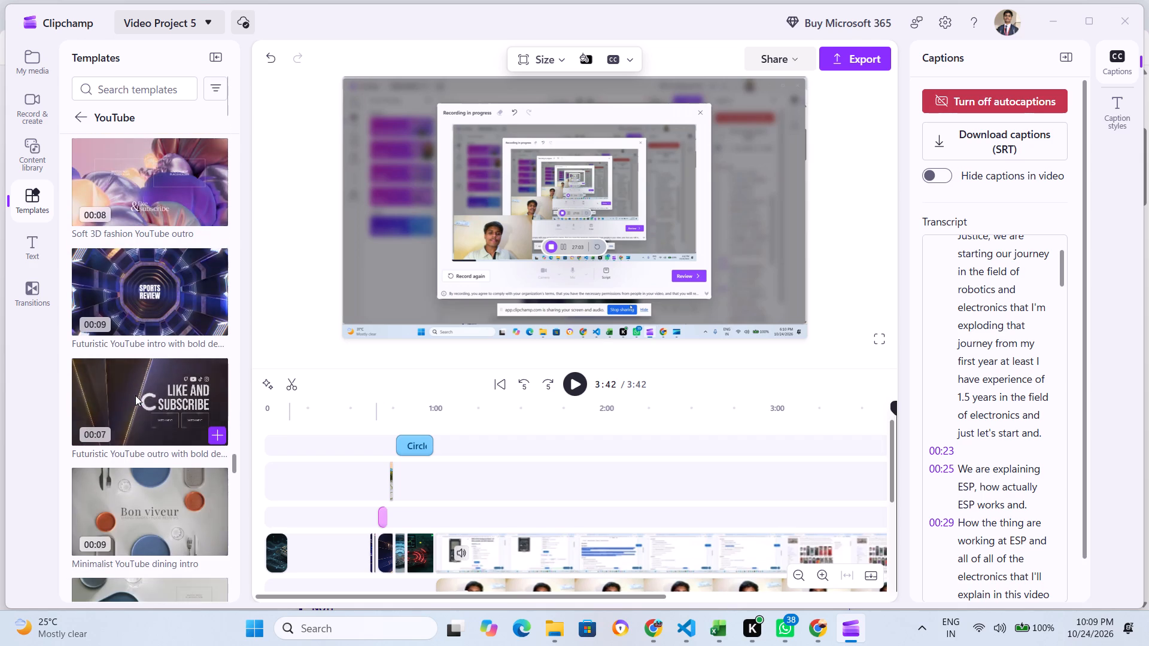
{"action": "scroll", "coordinate": [135, 395], "scroll_direction": "down", "scroll_amount": 1}
{"action": "scroll", "coordinate": [135, 395], "scroll_direction": "up", "scroll_amount": 1}
{"action": "scroll", "coordinate": [146, 287], "scroll_direction": "down", "scroll_amount": 2}
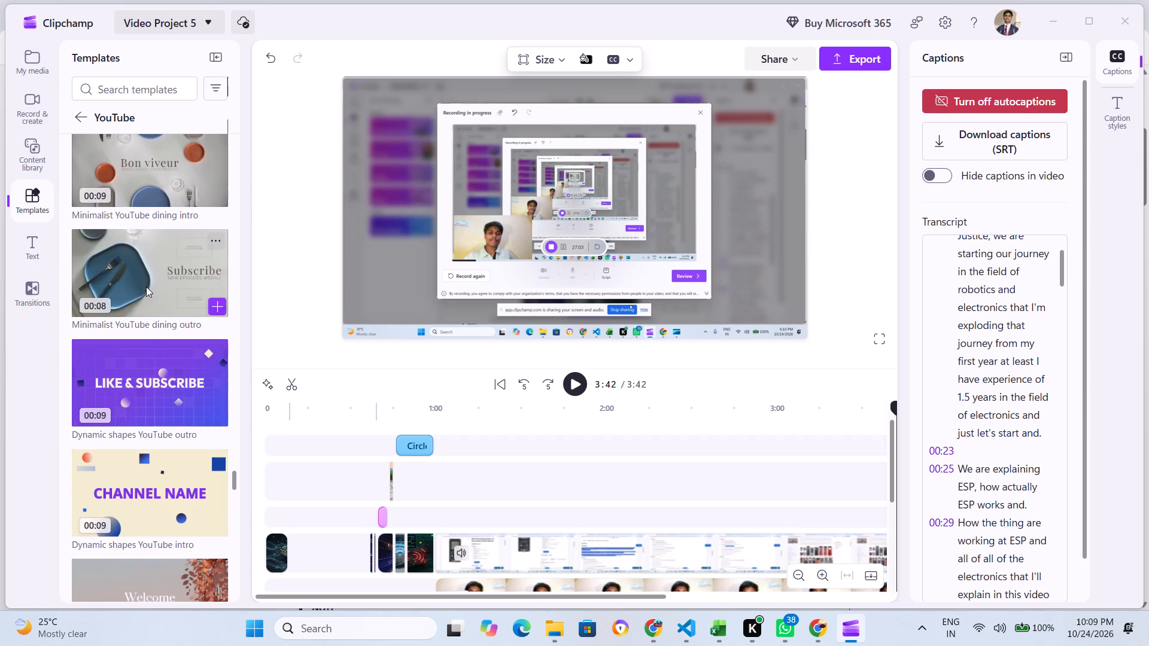
{"action": "scroll", "coordinate": [162, 383], "scroll_direction": "down", "scroll_amount": 3}
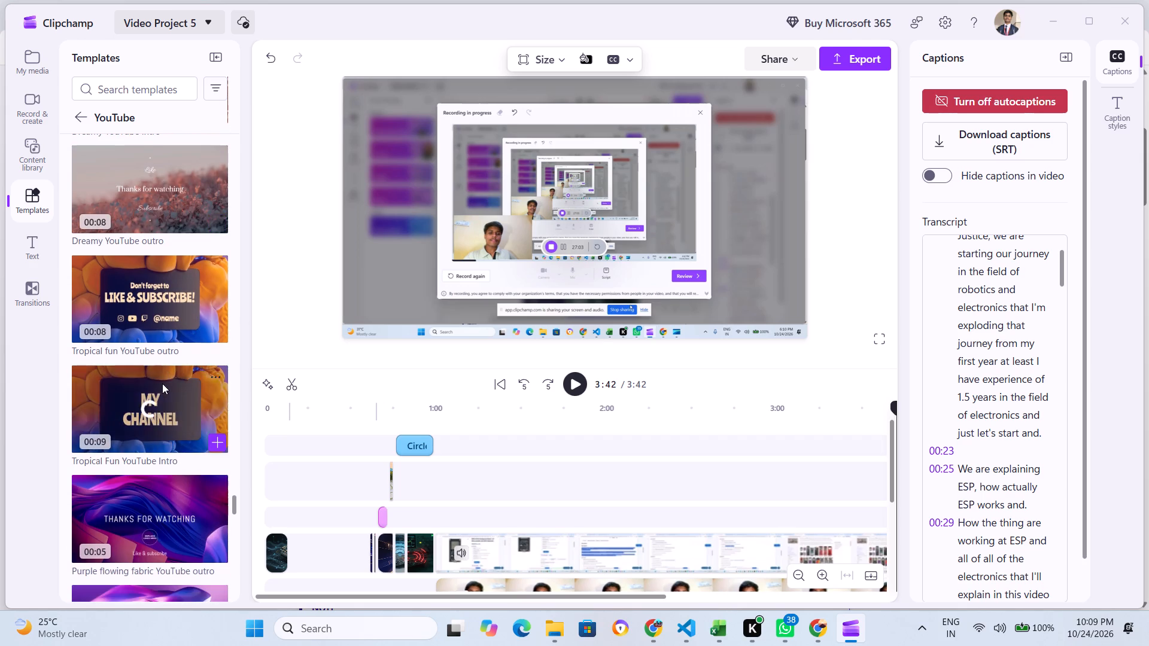
{"action": "scroll", "coordinate": [162, 383], "scroll_direction": "down", "scroll_amount": 1}
{"action": "scroll", "coordinate": [155, 437], "scroll_direction": "down", "scroll_amount": 1}
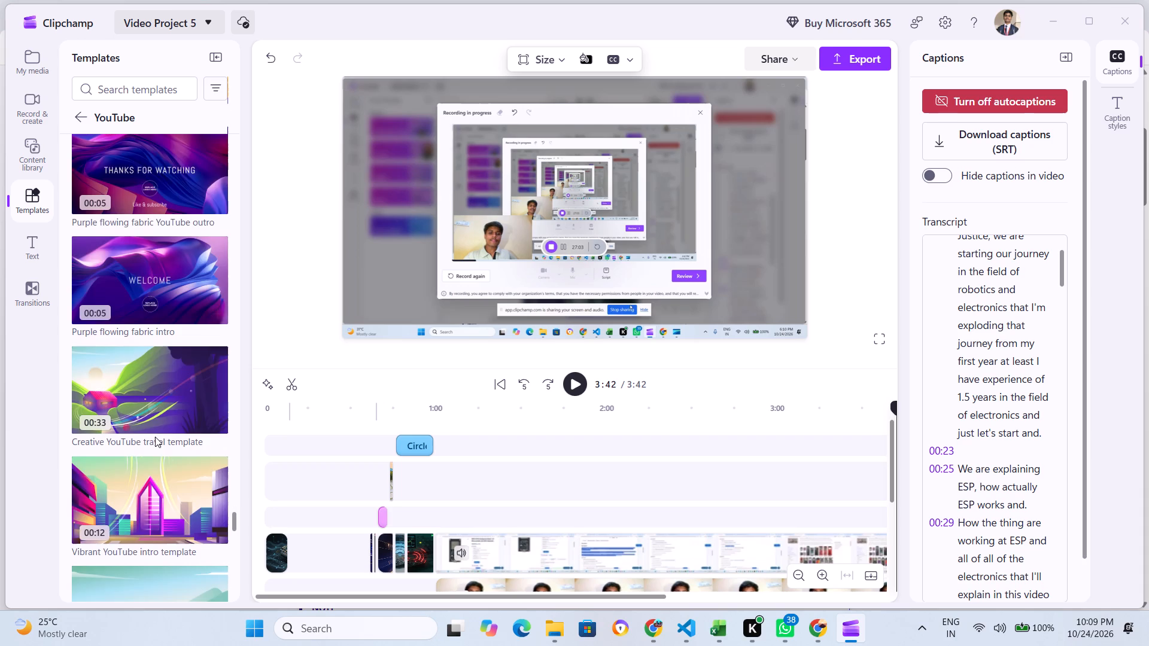
{"action": "scroll", "coordinate": [155, 437], "scroll_direction": "down", "scroll_amount": 3}
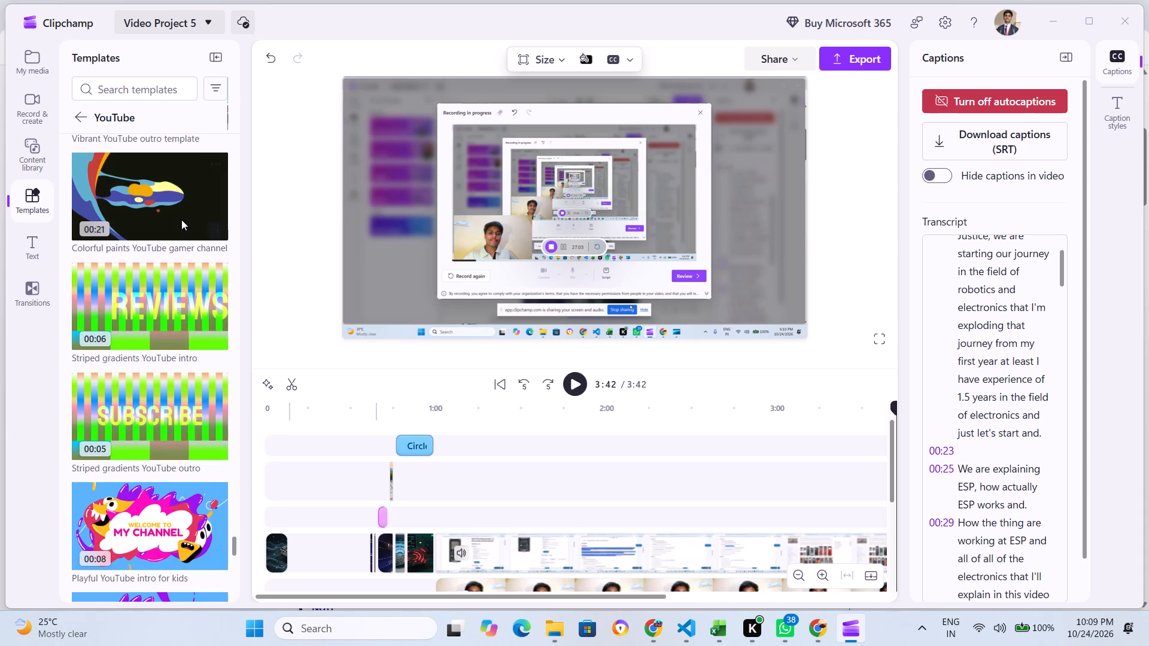
{"action": "scroll", "coordinate": [182, 352], "scroll_direction": "down", "scroll_amount": 3}
{"action": "scroll", "coordinate": [161, 420], "scroll_direction": "down", "scroll_amount": 1}
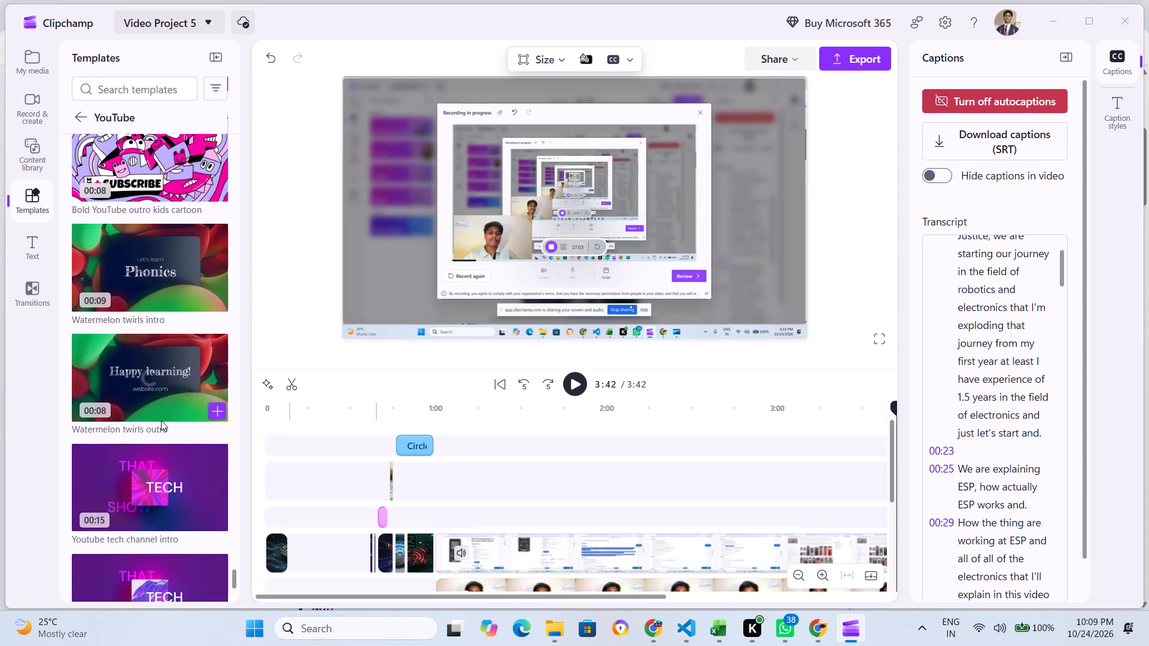
{"action": "scroll", "coordinate": [168, 371], "scroll_direction": "down", "scroll_amount": 4}
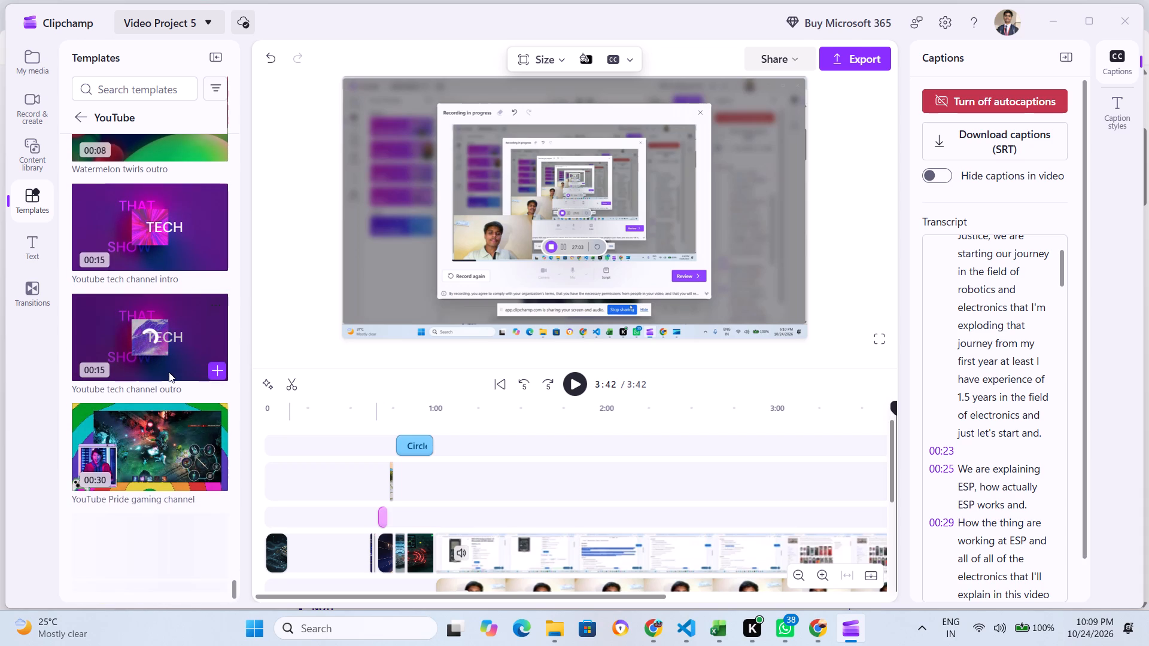
{"action": "scroll", "coordinate": [174, 451], "scroll_direction": "down", "scroll_amount": 2}
{"action": "scroll", "coordinate": [142, 331], "scroll_direction": "down", "scroll_amount": 3}
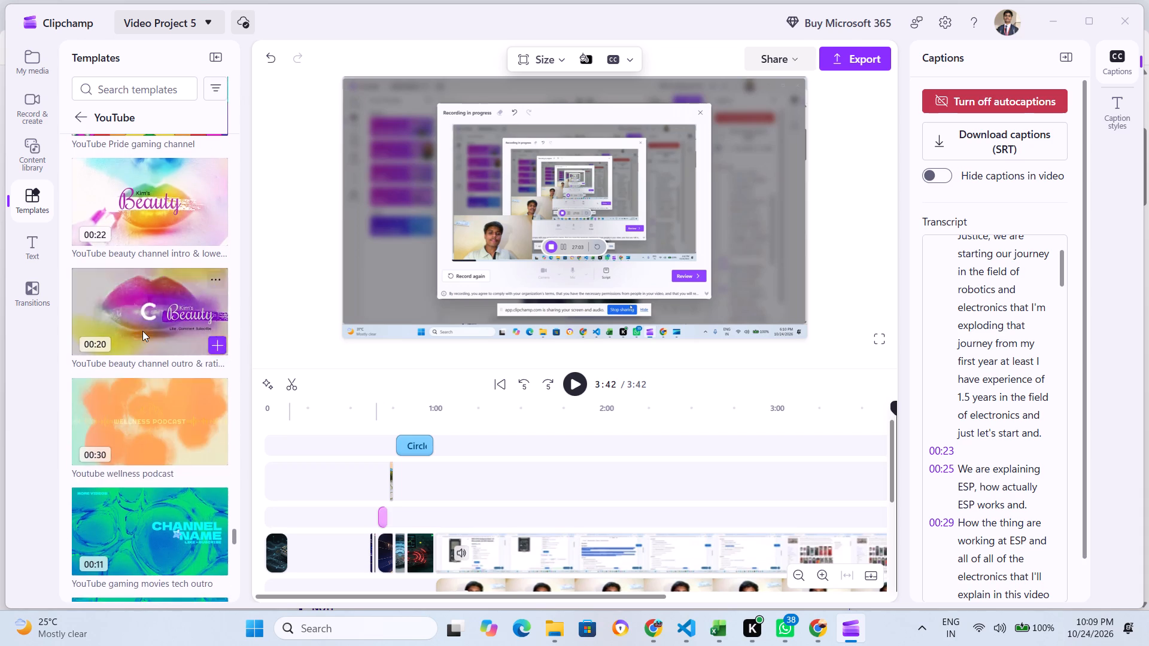
{"action": "scroll", "coordinate": [141, 449], "scroll_direction": "down", "scroll_amount": 2}
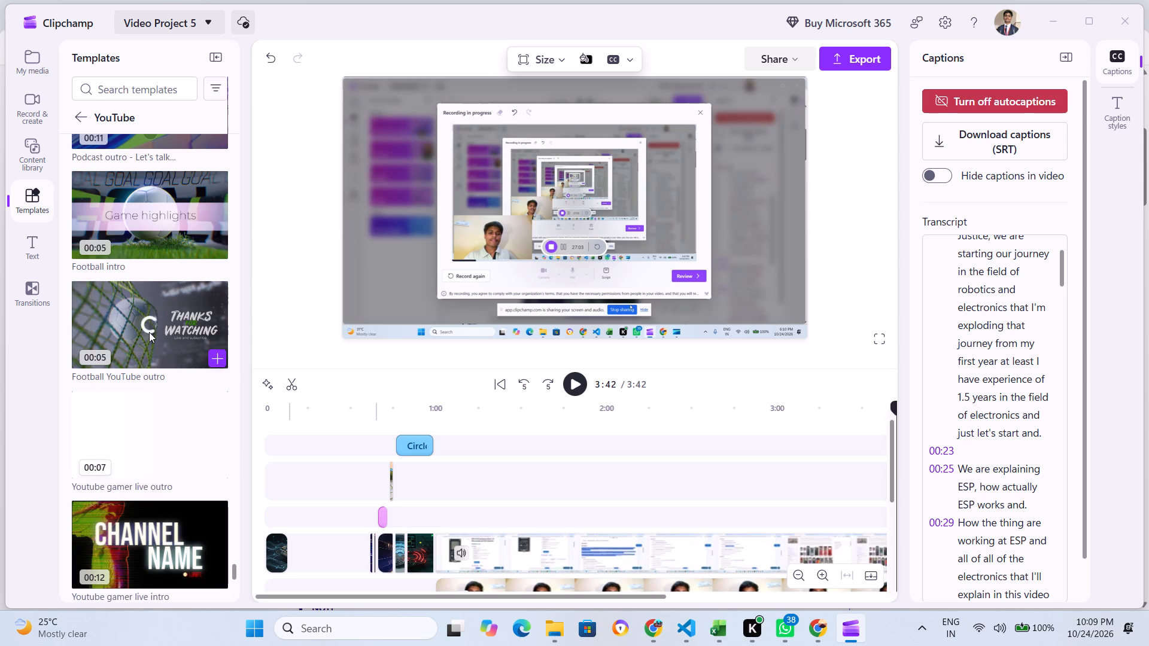
Open the Football YouTube outro template and play its preview.
{"action": "left_click", "coordinate": [149, 332]}
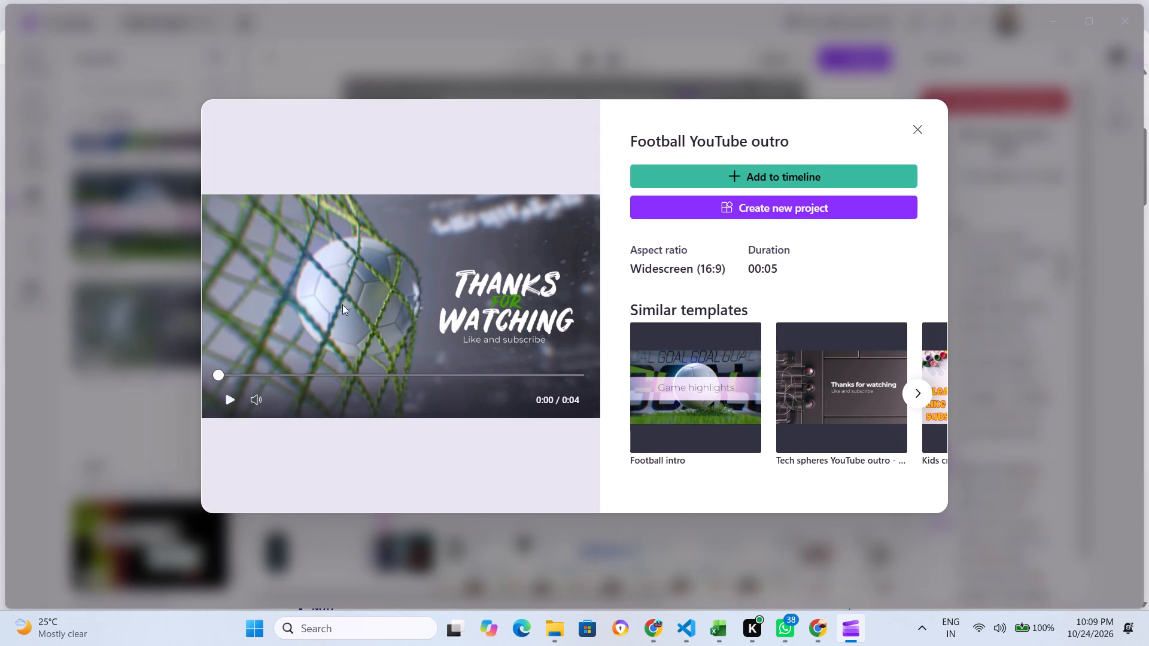
{"action": "left_click", "coordinate": [229, 398]}
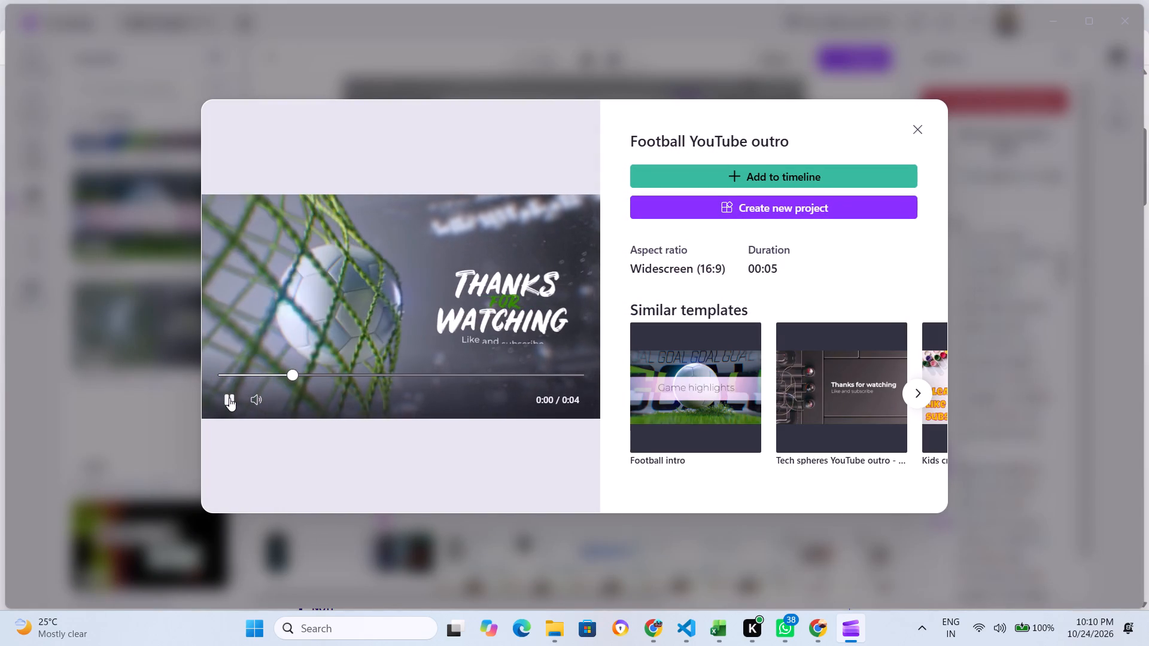
{"action": "left_click", "coordinate": [229, 398]}
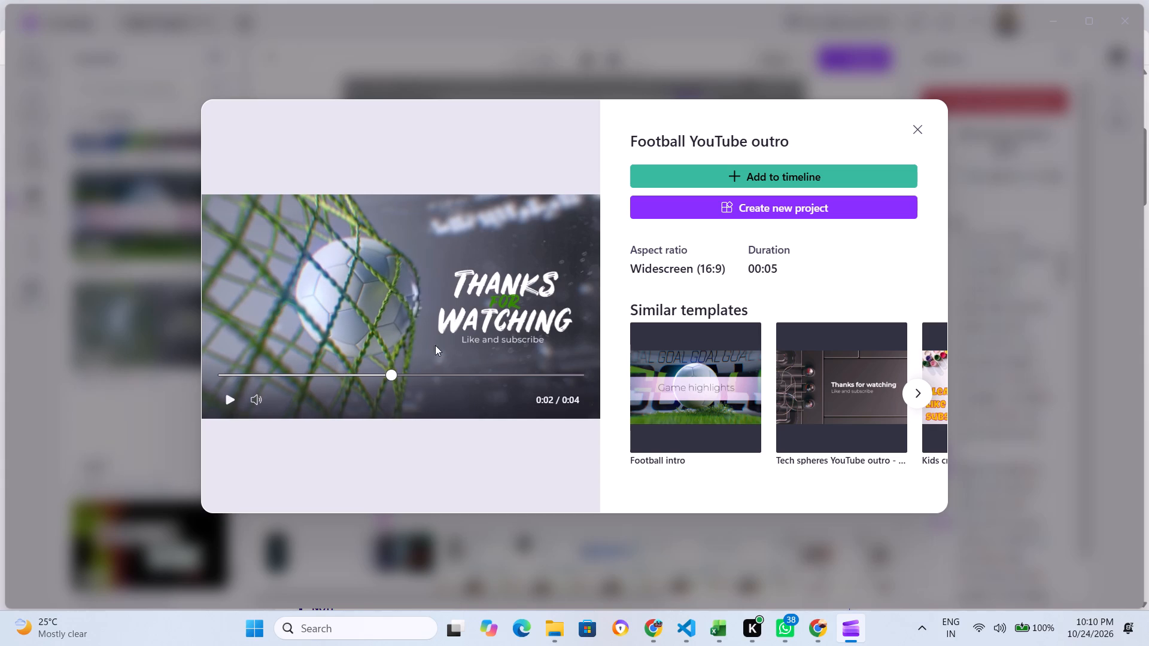
{"action": "left_click", "coordinate": [226, 398]}
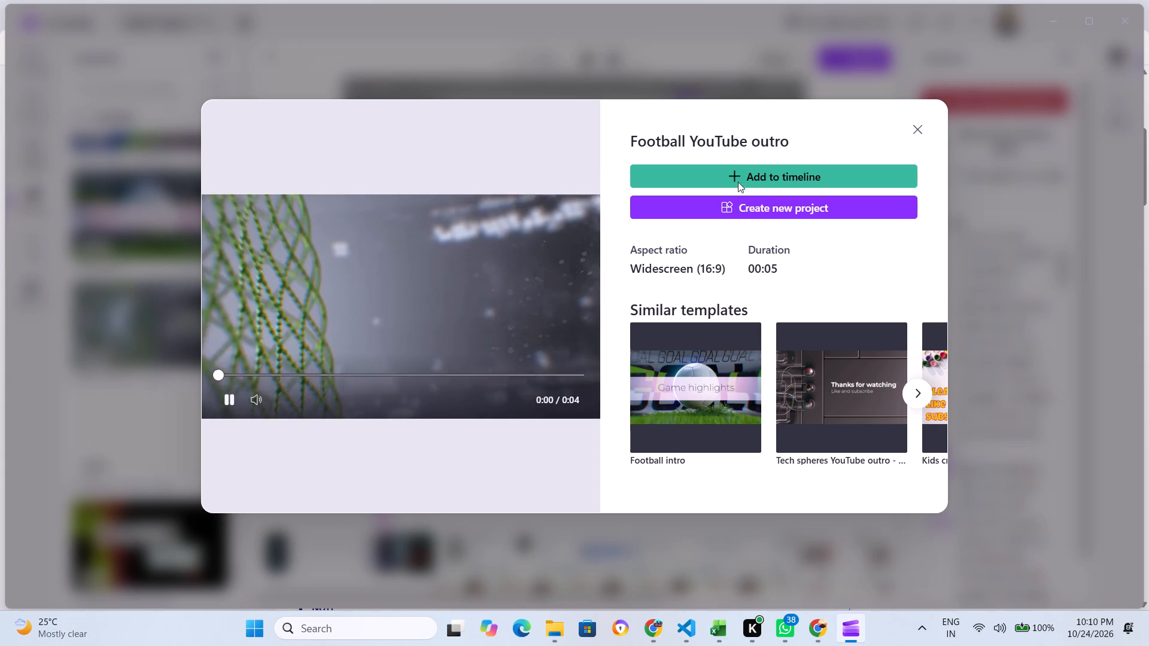
Preview the similar template Tech spheres YouTube outro - dark, and close it without adding it.
{"action": "left_click", "coordinate": [843, 391]}
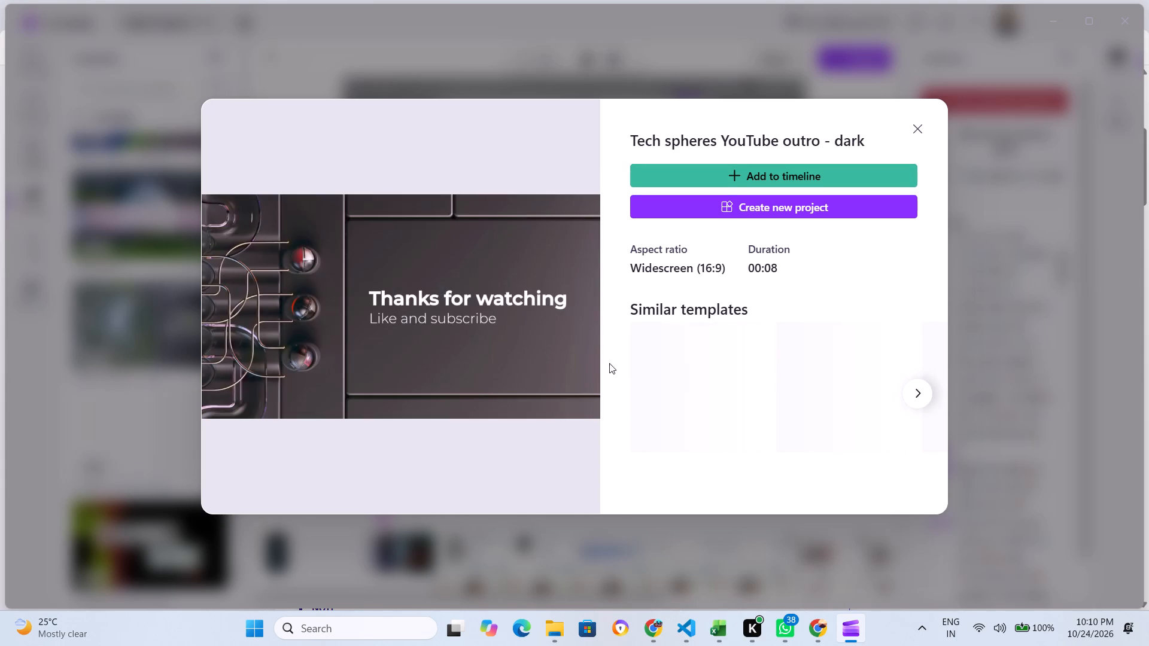
{"action": "left_click", "coordinate": [221, 406]}
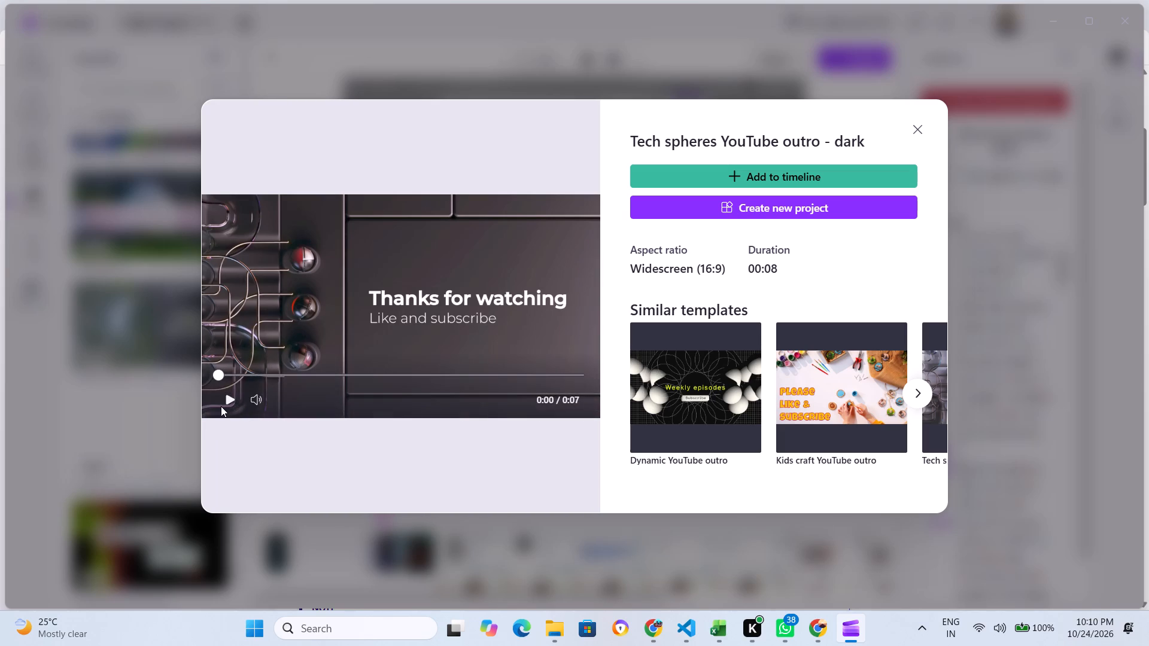
{"action": "left_click", "coordinate": [224, 400]}
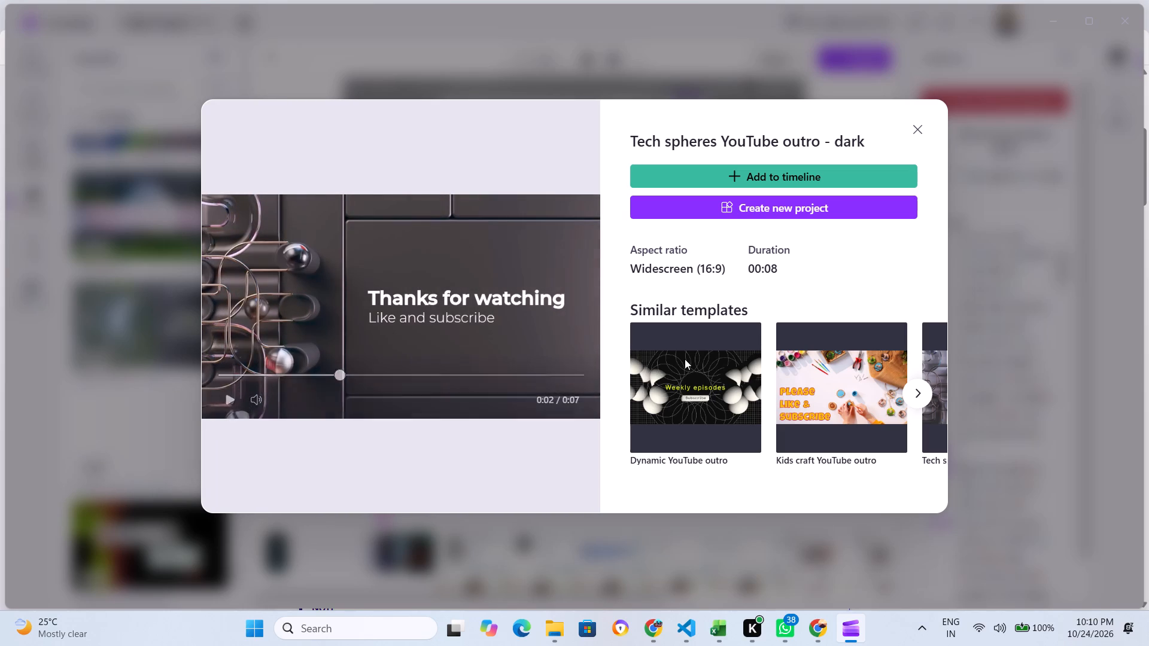
{"action": "left_click", "coordinate": [235, 394]}
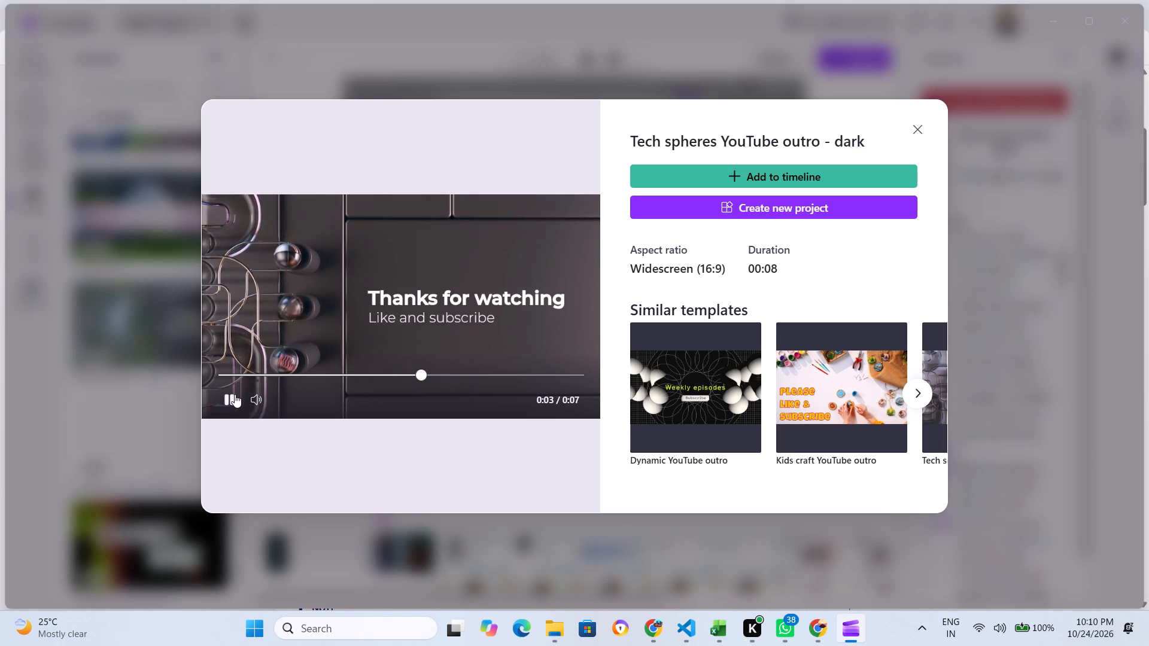
{"action": "left_click", "coordinate": [235, 394]}
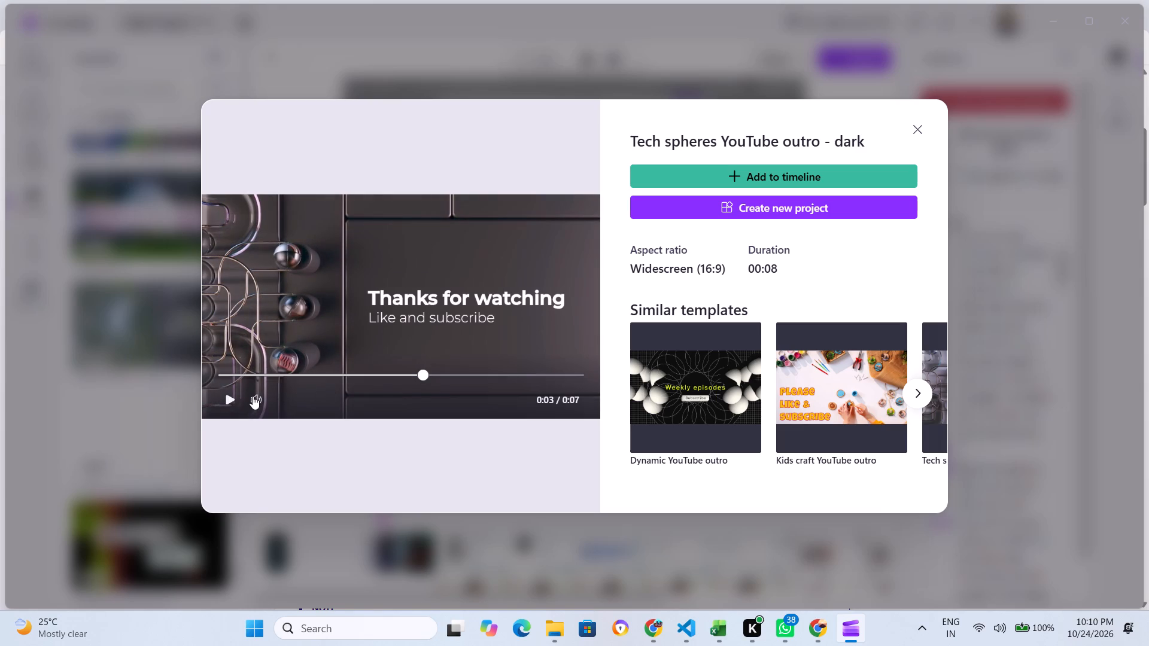
{"action": "left_click", "coordinate": [229, 399]}
{"action": "left_click", "coordinate": [317, 334]}
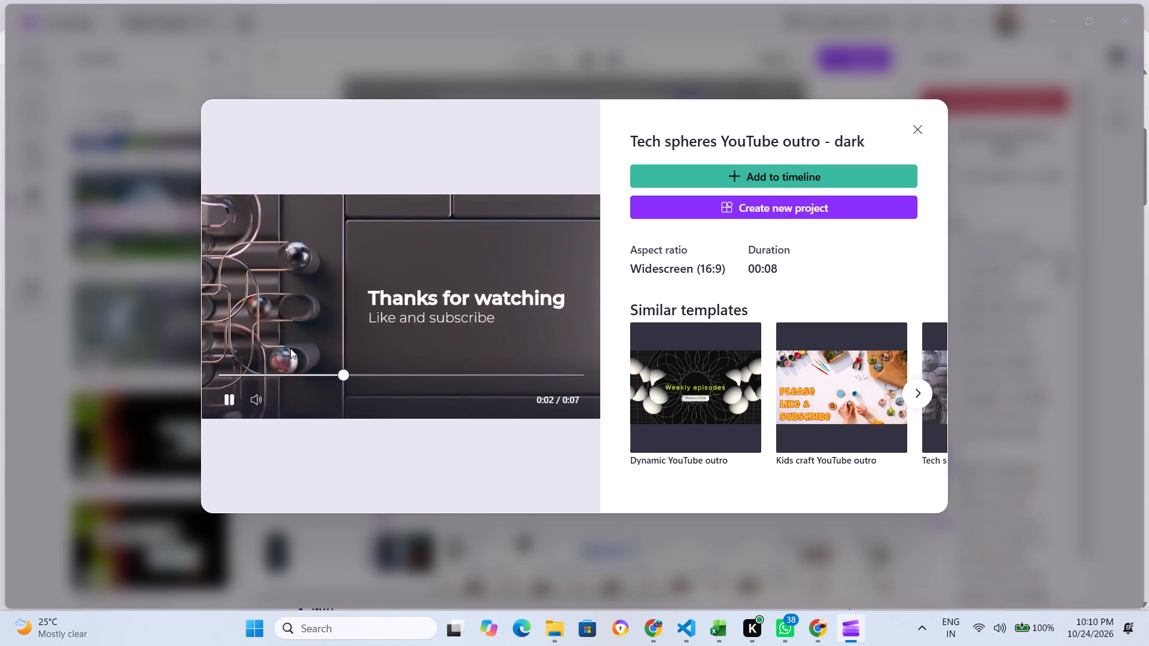
{"action": "left_click", "coordinate": [918, 127]}
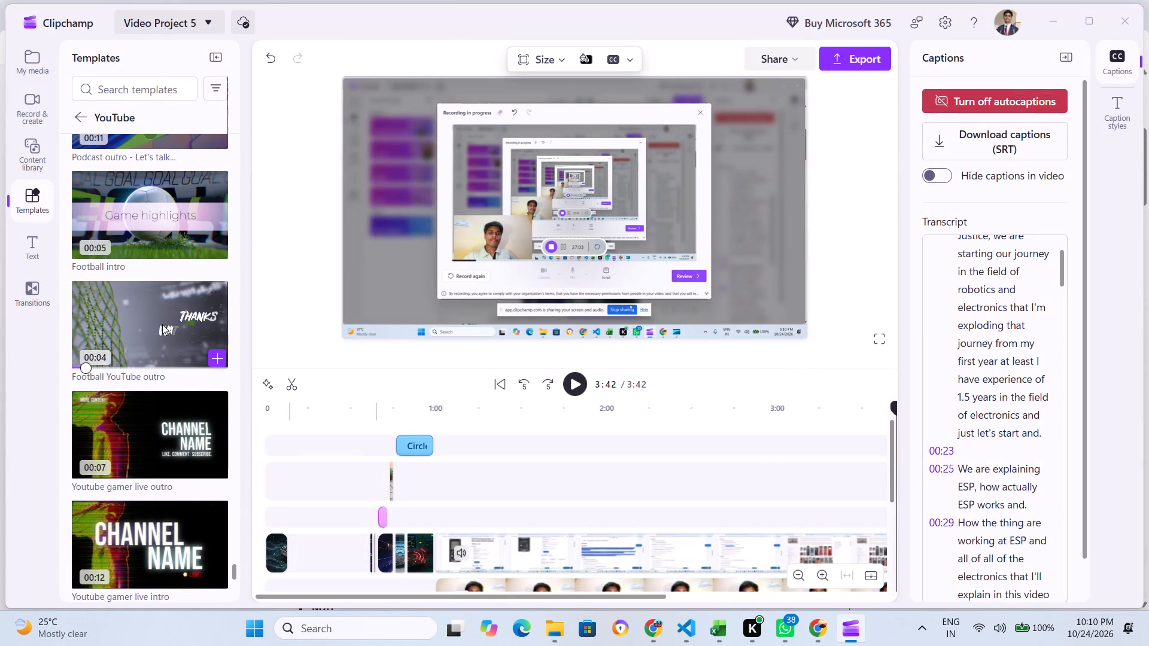
Add the Football YouTube outro template to the timeline at 3:42, the end of the video.
{"action": "left_click", "coordinate": [151, 324]}
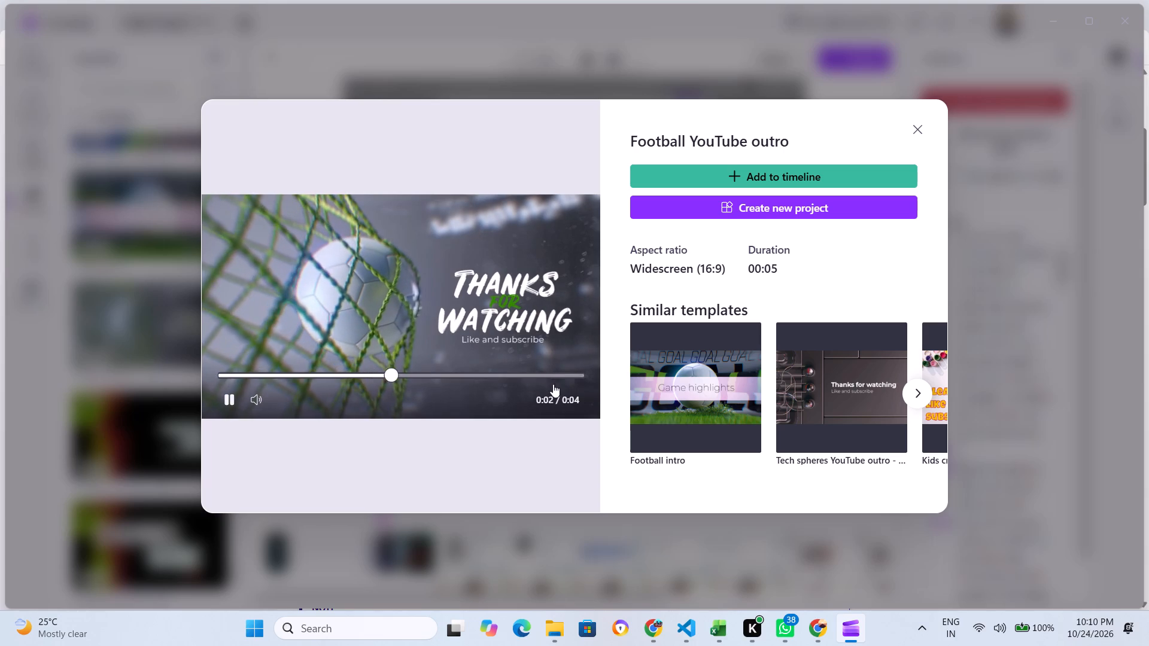
{"action": "left_click", "coordinate": [796, 167]}
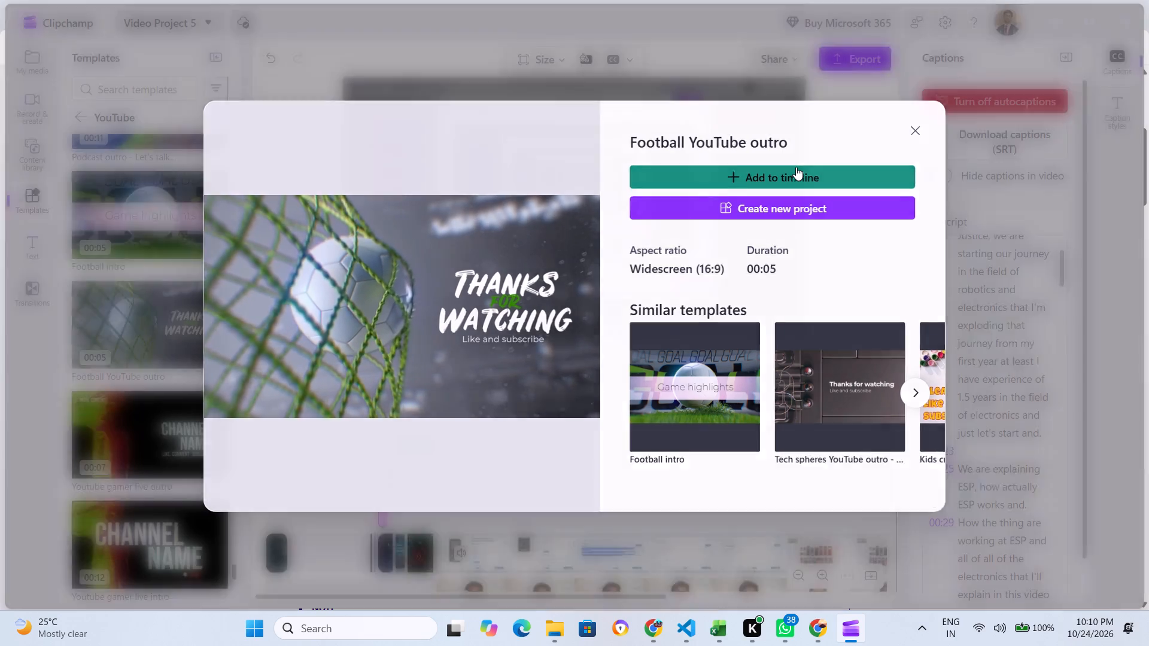
Inspect where the Football YouTube outro's clips sit at the end of the timeline, relative to the main video and music.
{"action": "scroll", "coordinate": [730, 482], "scroll_direction": "down", "scroll_amount": 1}
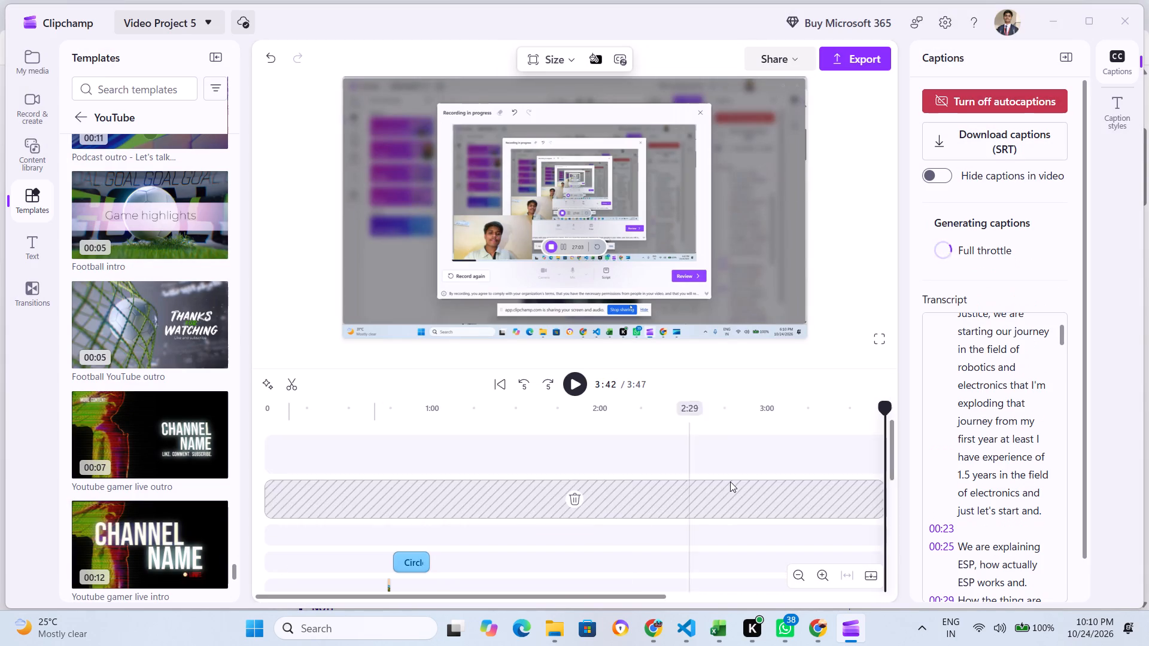
{"action": "scroll", "coordinate": [642, 479], "scroll_direction": "up", "scroll_amount": 1}
{"action": "scroll", "coordinate": [642, 479], "scroll_direction": "down", "scroll_amount": 2}
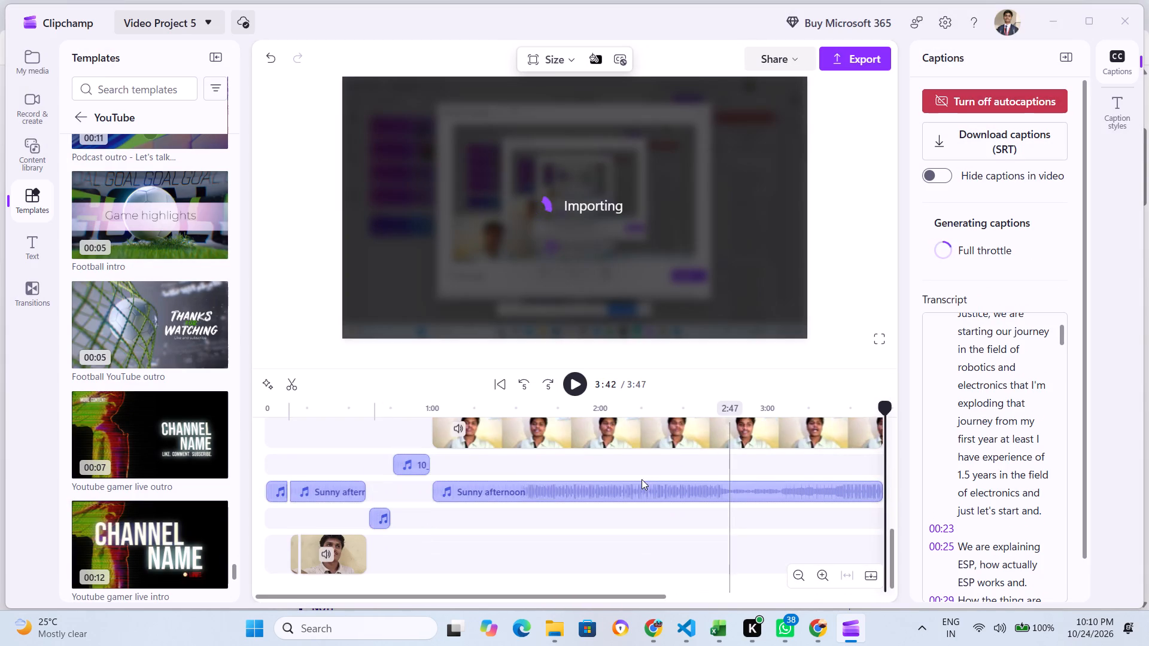
{"action": "scroll", "coordinate": [637, 486], "scroll_direction": "up", "scroll_amount": 3}
{"action": "scroll", "coordinate": [637, 486], "scroll_direction": "down", "scroll_amount": 2}
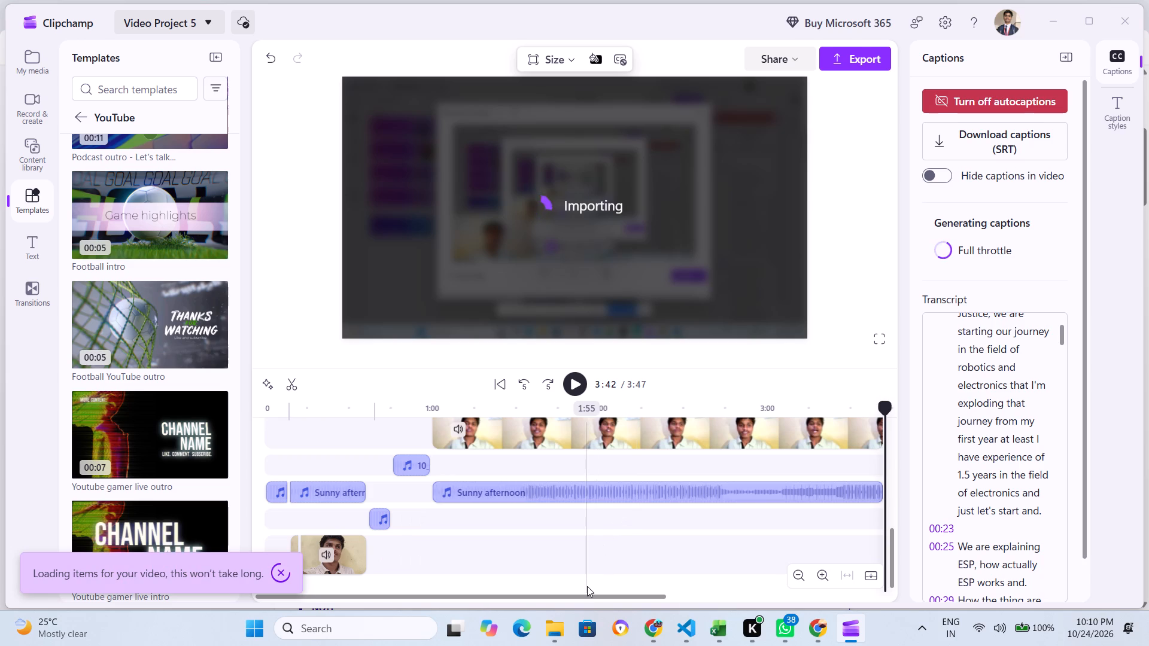
{"action": "left_click_drag", "start_coordinate": [590, 596], "coordinate": [694, 595]}
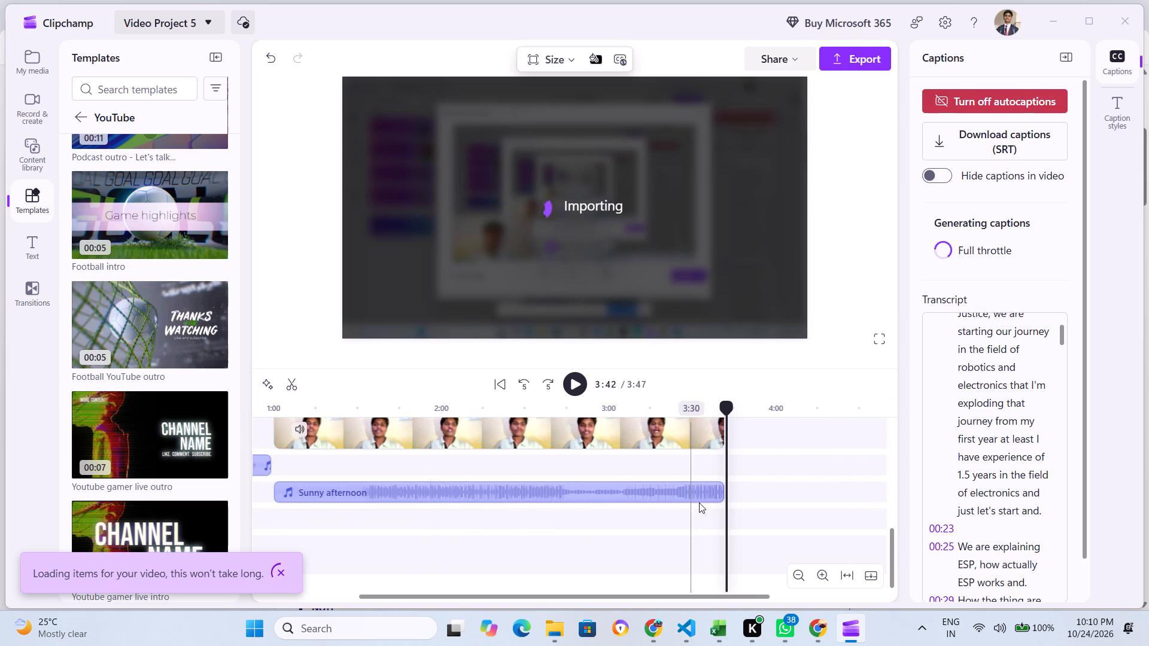
{"action": "scroll", "coordinate": [702, 496], "scroll_direction": "up", "scroll_amount": 3}
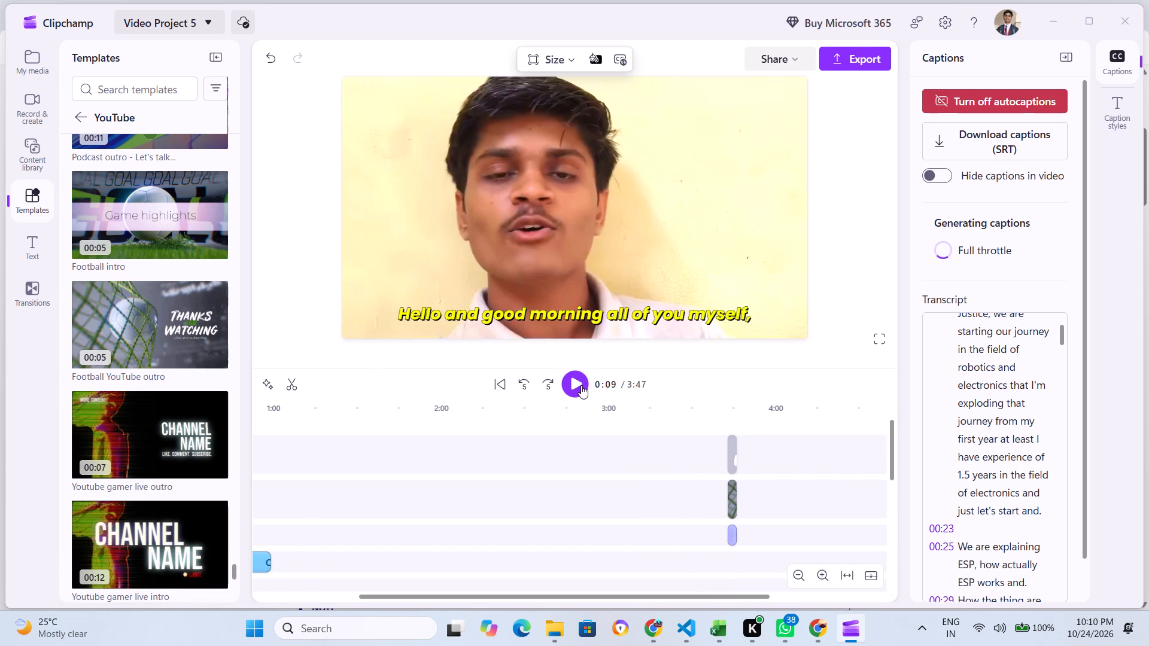
Play the video from the very beginning to review the opening and its captions, and look over the transcript.
{"action": "left_click", "coordinate": [692, 440]}
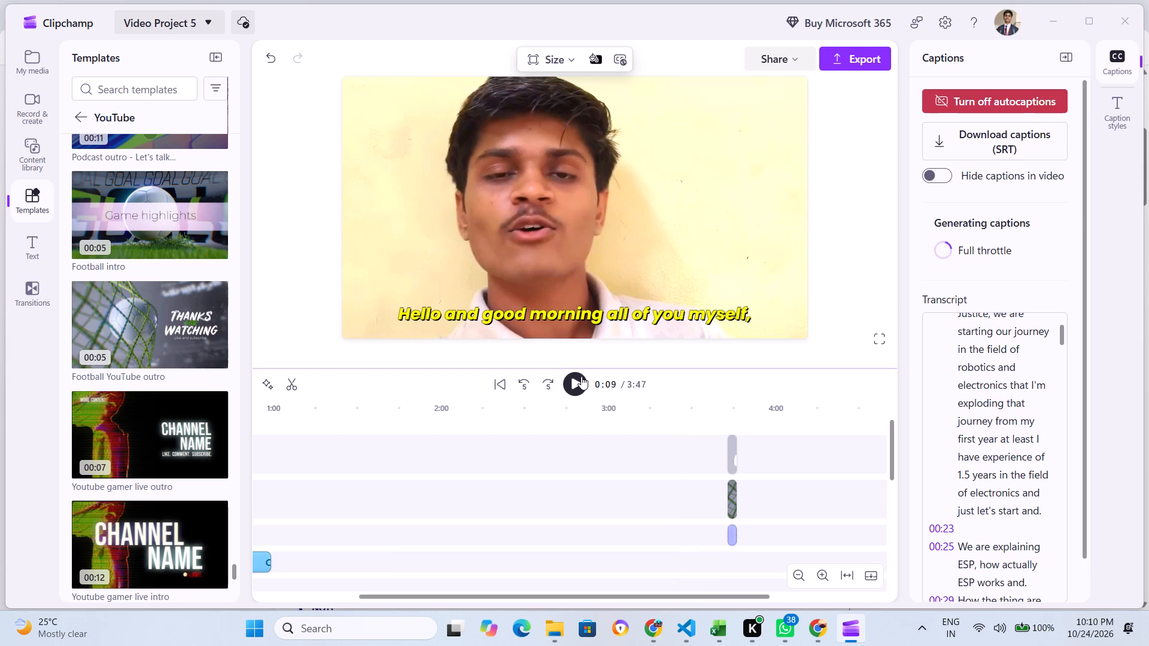
{"action": "left_click", "coordinate": [581, 376]}
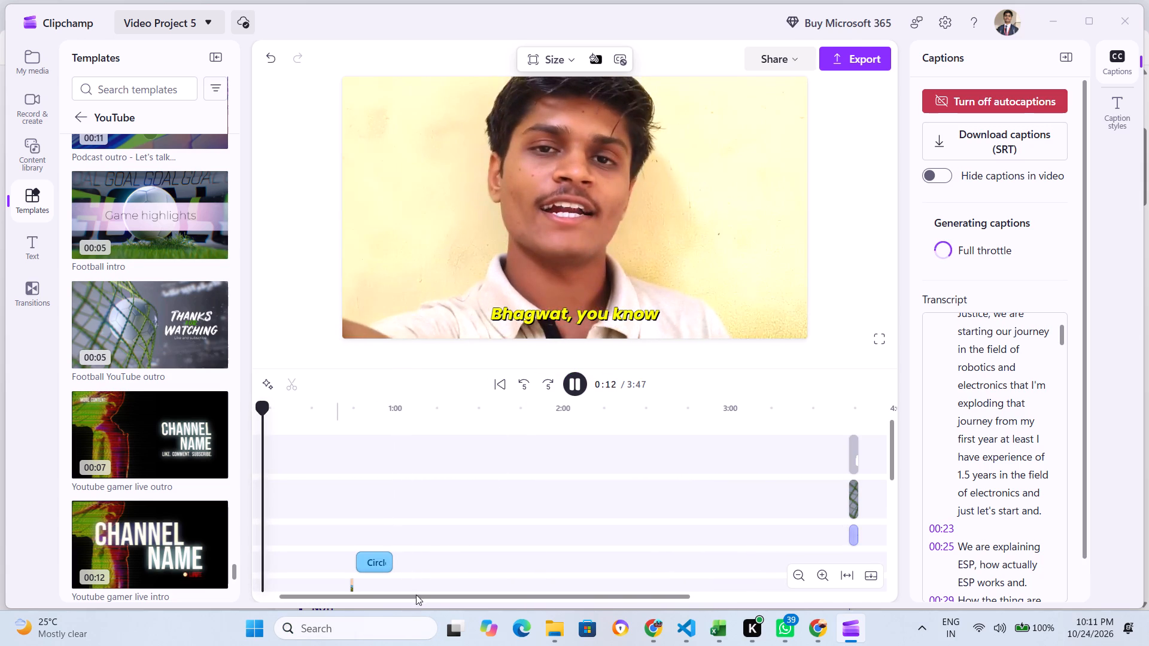
{"action": "left_click_drag", "start_coordinate": [418, 593], "coordinate": [547, 593]}
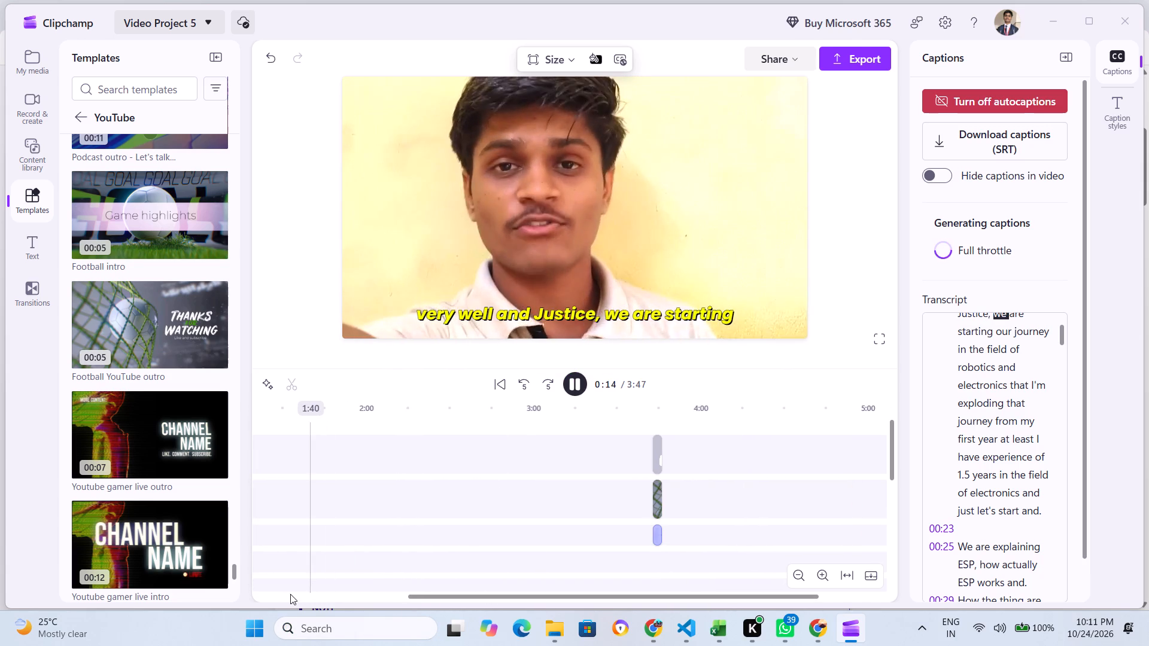
{"action": "left_click", "coordinate": [273, 596]}
{"action": "left_click", "coordinate": [266, 593]}
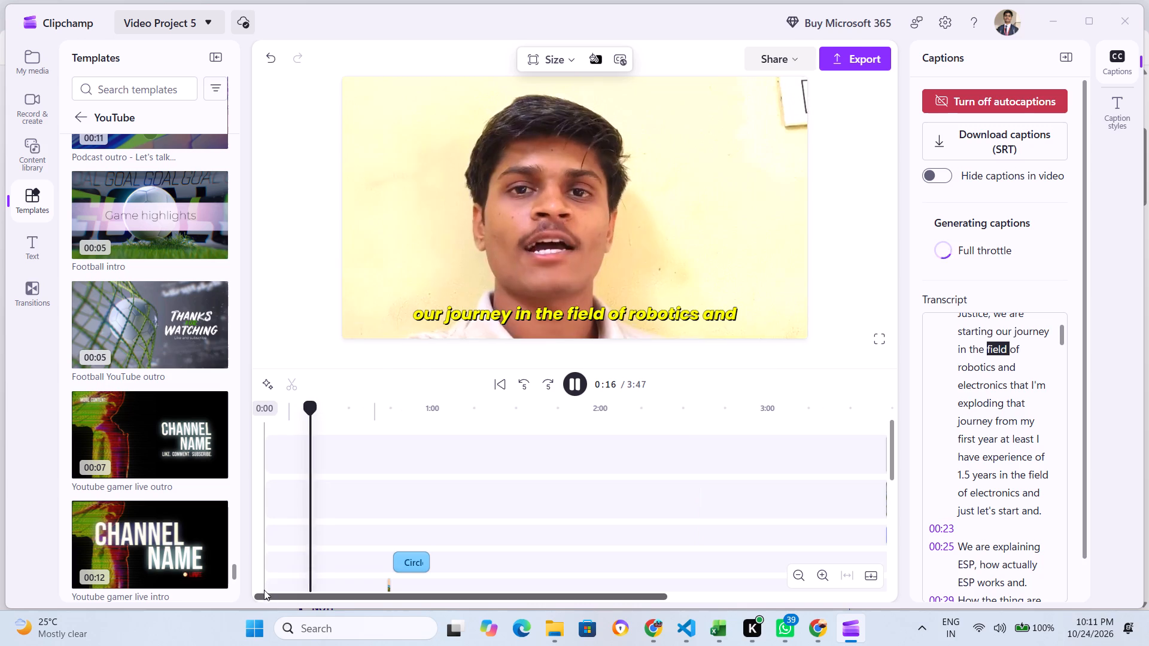
{"action": "left_click", "coordinate": [263, 565]}
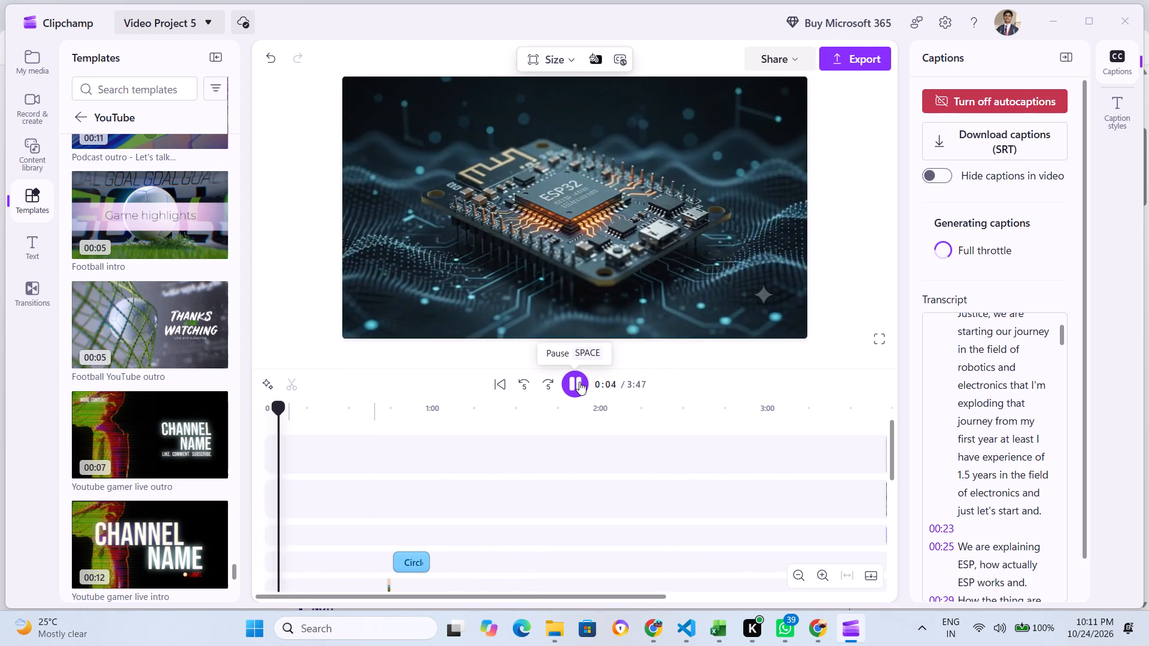
{"action": "scroll", "coordinate": [603, 252], "scroll_direction": "up", "scroll_amount": 1}
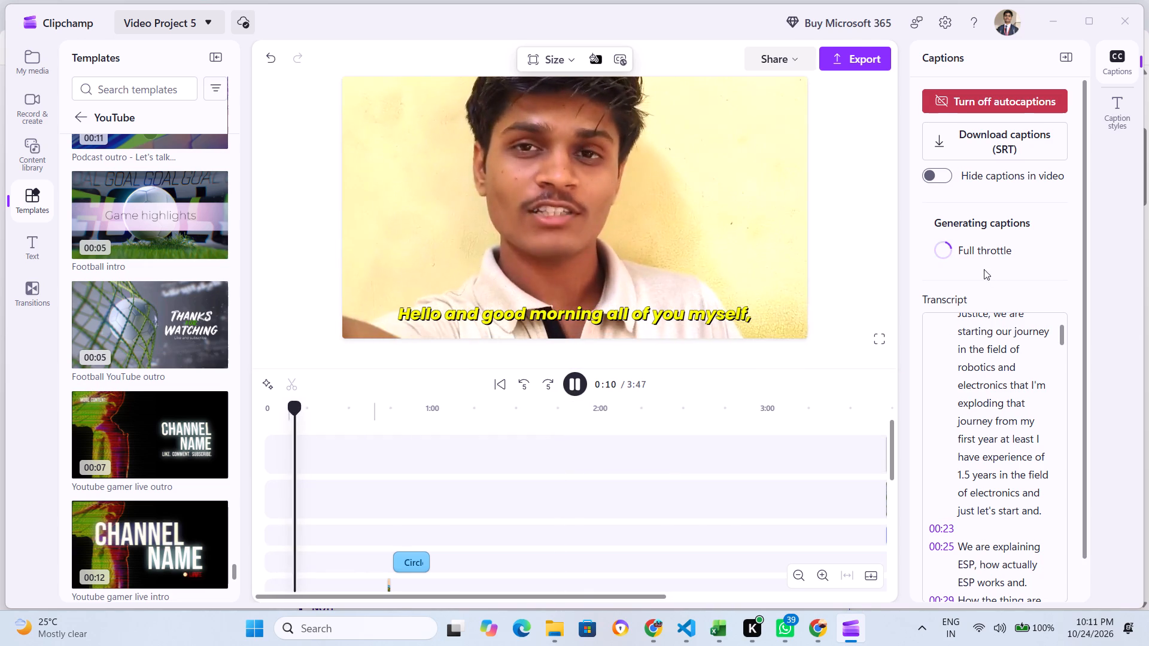
{"action": "scroll", "coordinate": [981, 258], "scroll_direction": "down", "scroll_amount": 2}
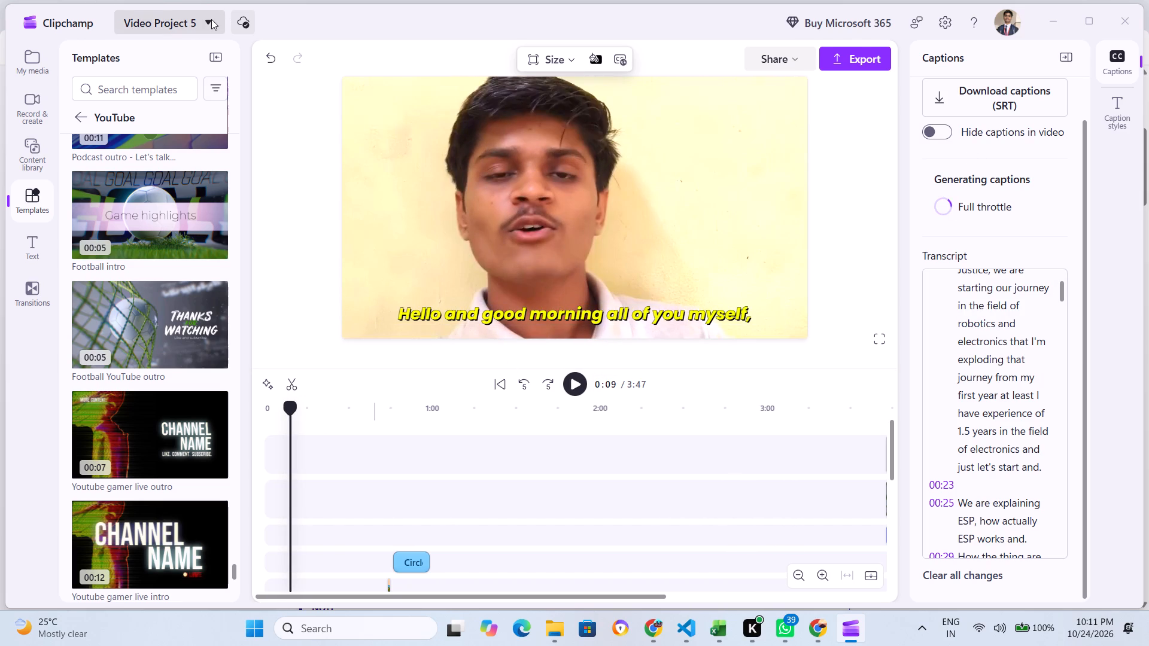
Export the video at 1080p with the file name ESP32_video, continuing without fixing the visual gap.
{"action": "left_click", "coordinate": [849, 51]}
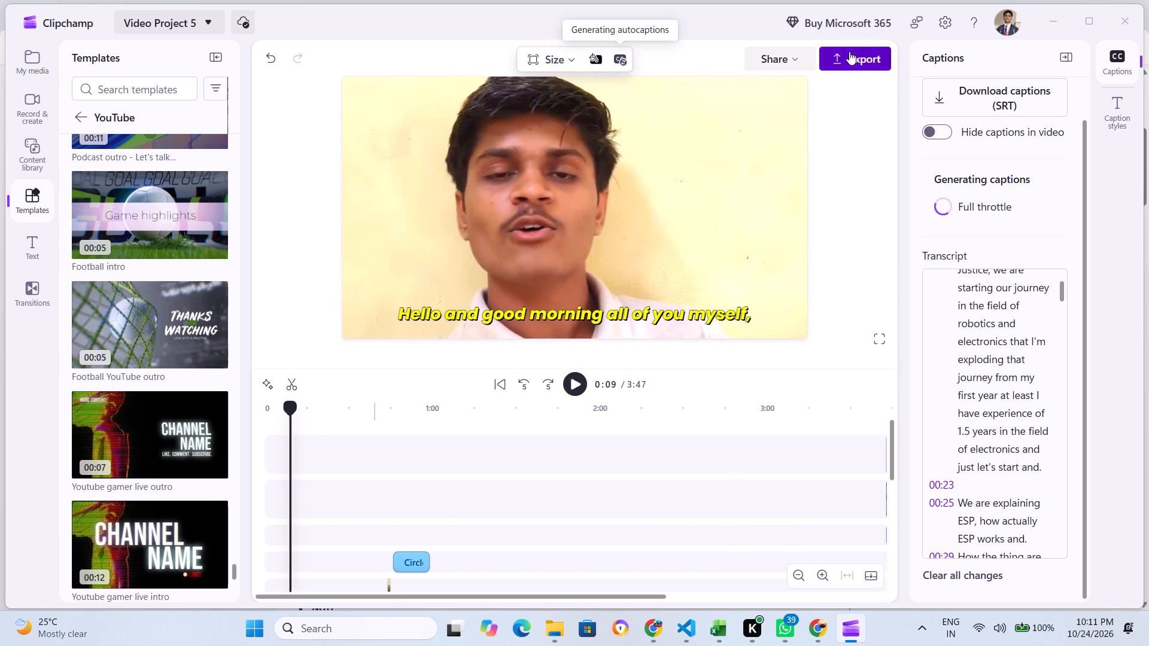
{"action": "left_click", "coordinate": [493, 420]}
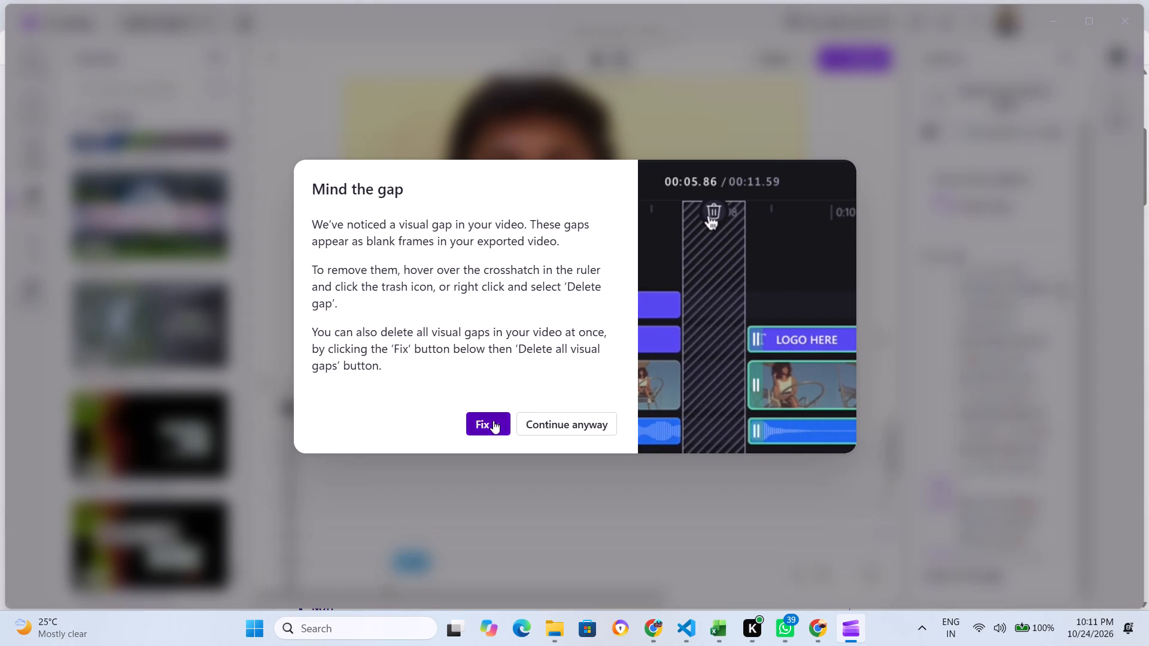
{"action": "left_click", "coordinate": [545, 420]}
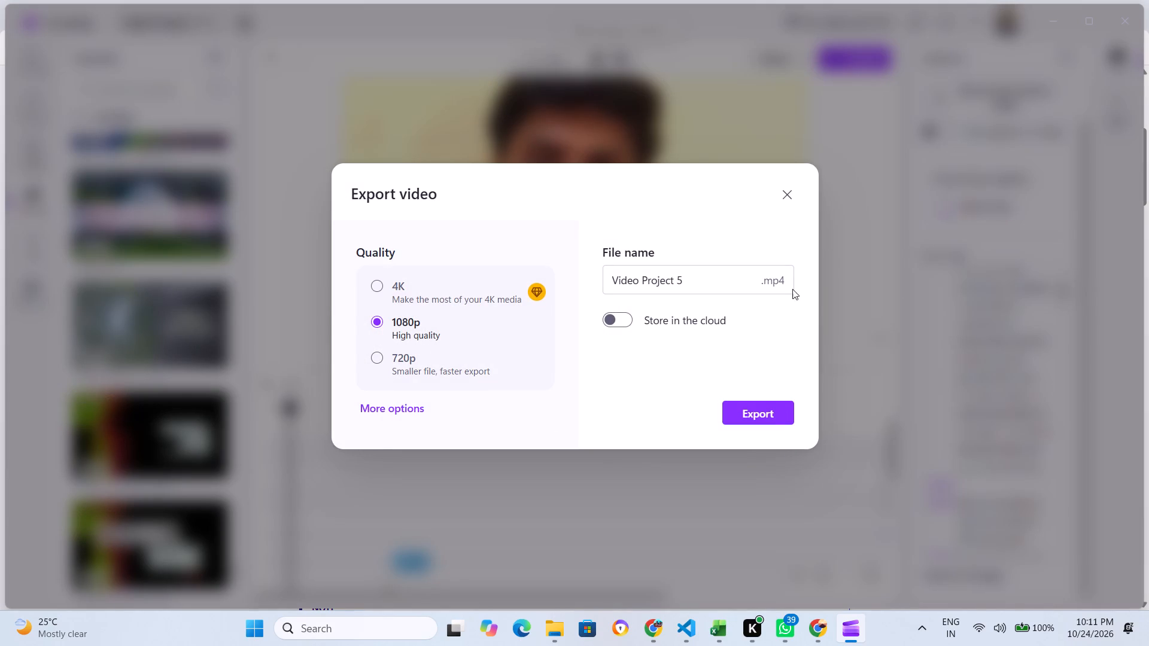
{"action": "left_click_drag", "start_coordinate": [704, 284], "coordinate": [597, 290]}
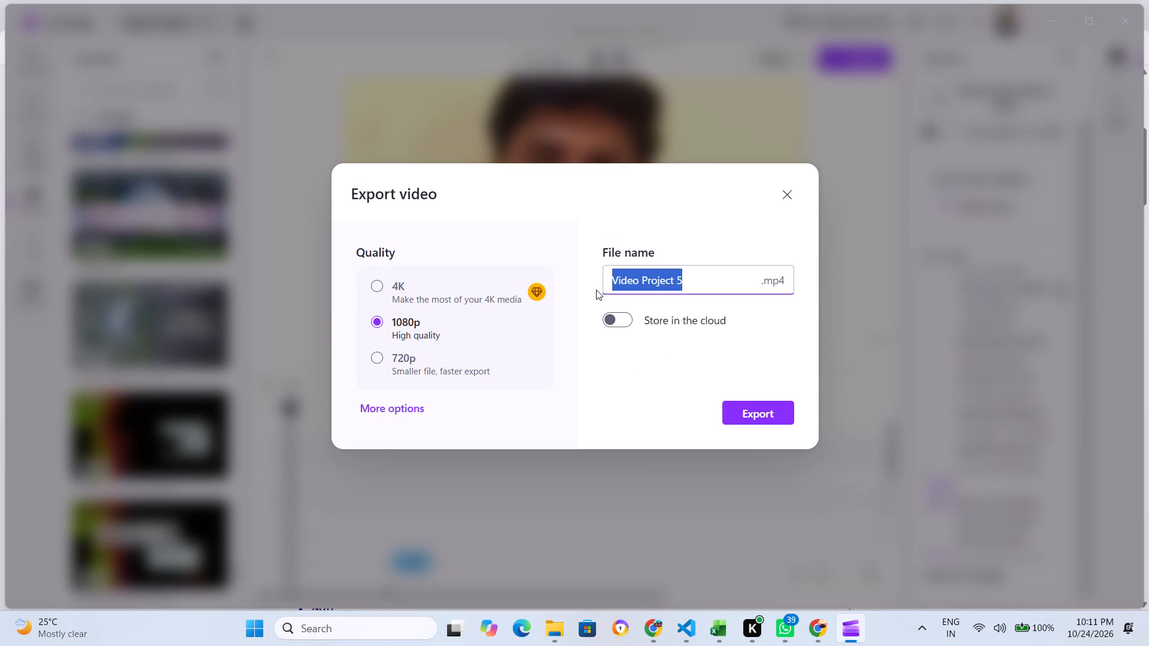
{"action": "key", "text": "BackSpace"}
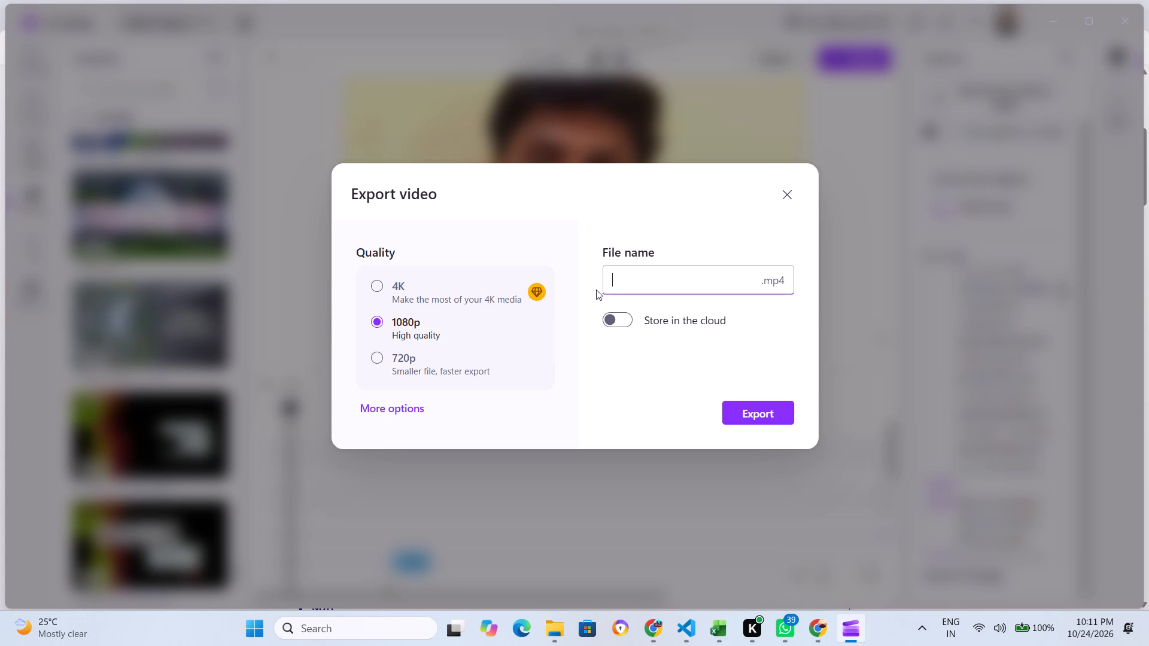
{"action": "key", "text": "shift+e"}
{"action": "type", "text": "SP"}
{"action": "type", "text": "#@"}
{"action": "key", "text": "BackSpace"}
{"action": "key", "text": "BackSpace"}
{"action": "type", "text": "32"}
{"action": "type", "text": "_video"}
{"action": "key", "text": "space"}
{"action": "left_click", "coordinate": [768, 412]}
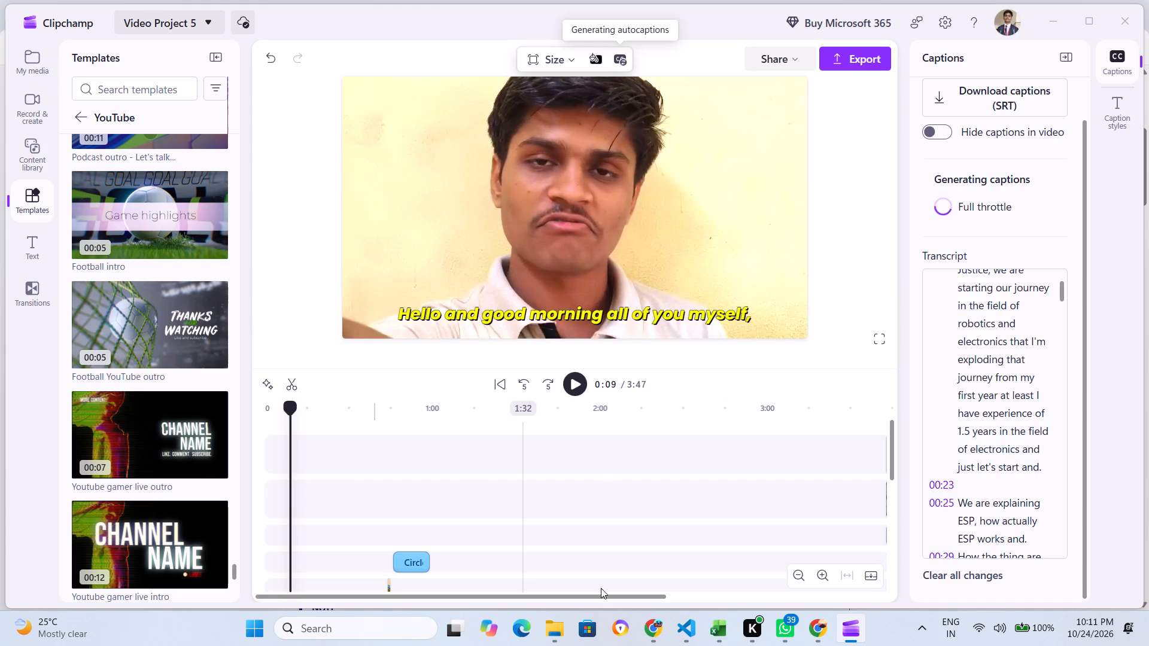
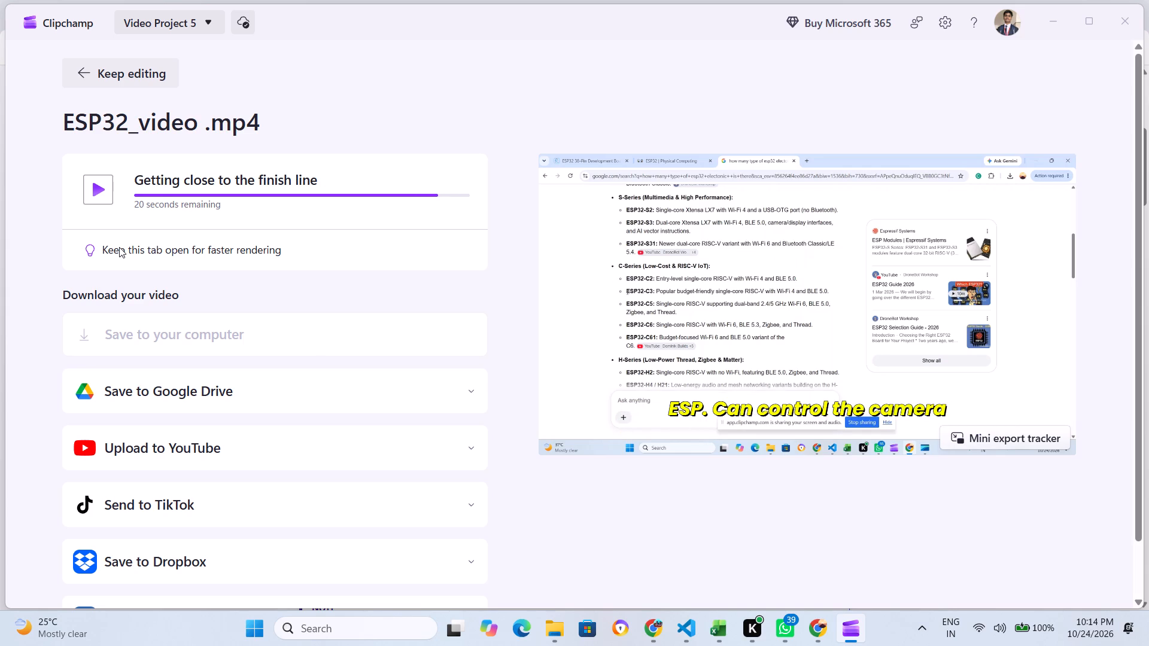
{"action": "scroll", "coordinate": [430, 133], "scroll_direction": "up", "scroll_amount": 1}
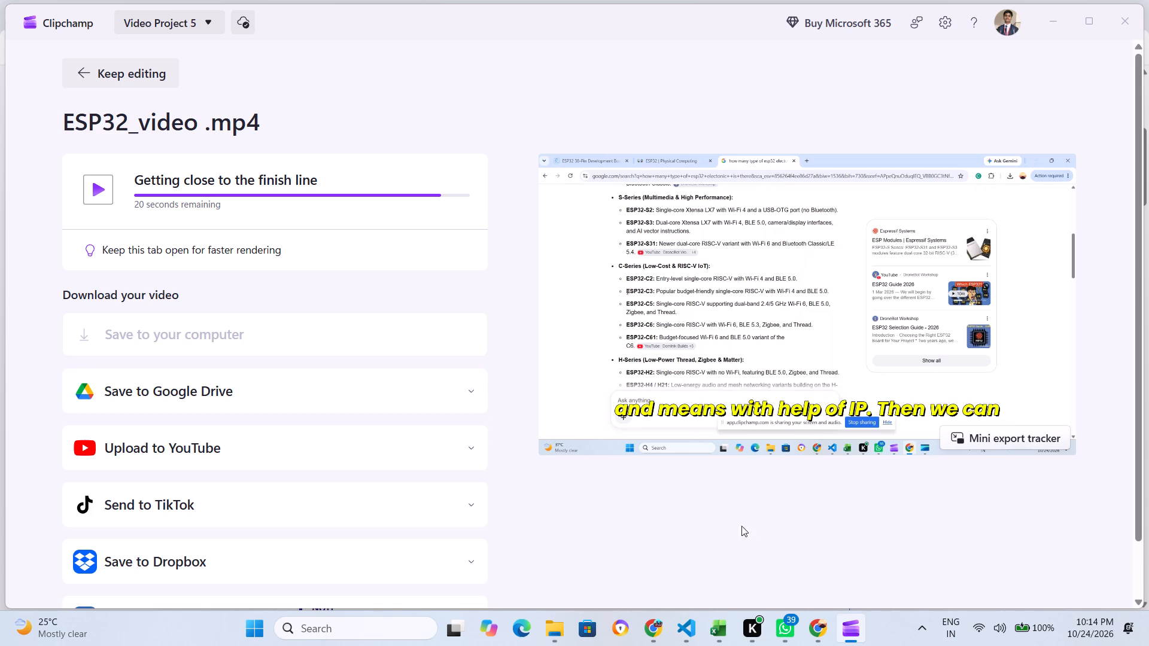
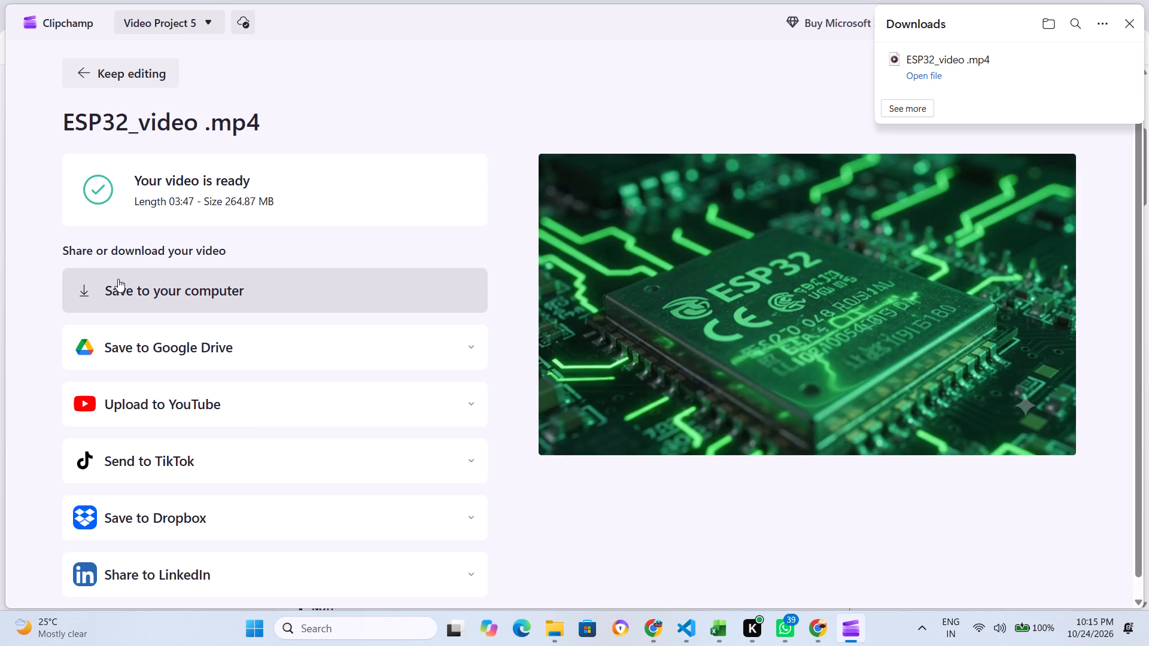
Save the exported video to the computer's Downloads folder as ESP32_video in MP4 Video format, replacing the existing file.
{"action": "left_click", "coordinate": [118, 279]}
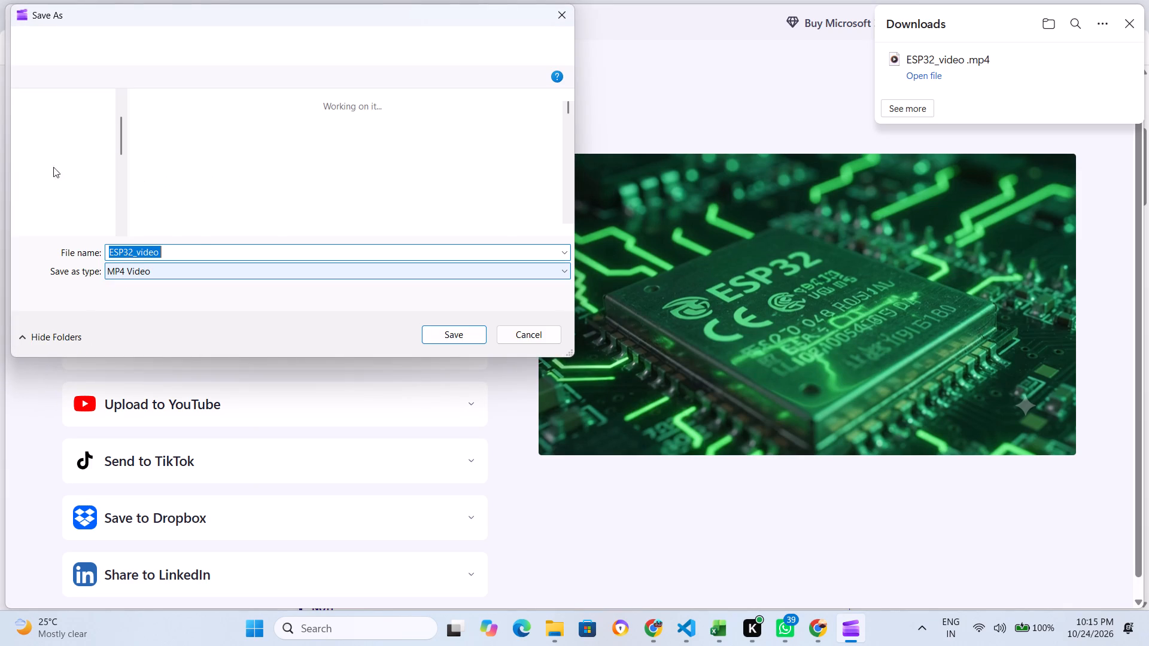
{"action": "left_click", "coordinate": [56, 173]}
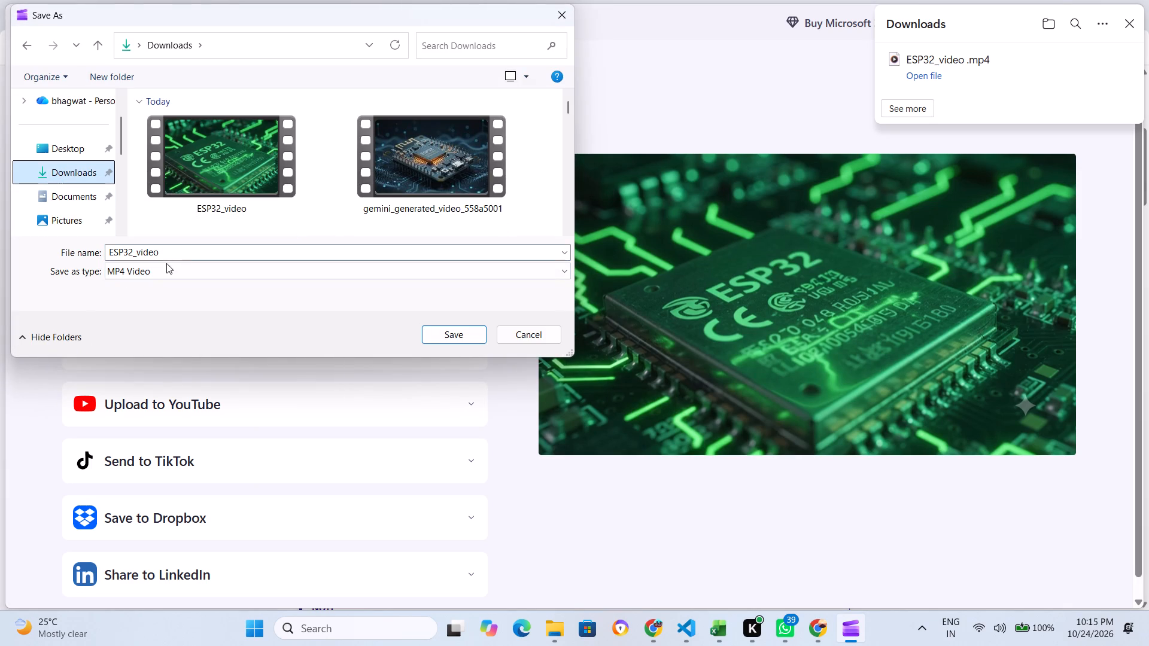
{"action": "left_click_drag", "start_coordinate": [166, 267], "coordinate": [160, 267]}
{"action": "left_click", "coordinate": [159, 292]}
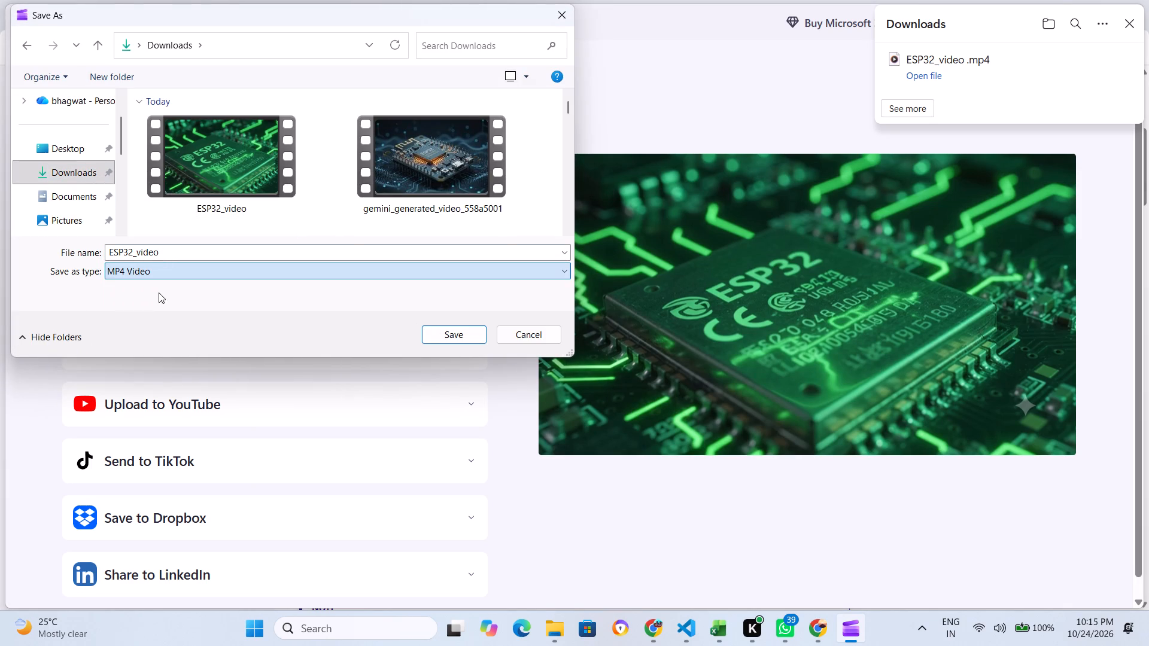
{"action": "left_click", "coordinate": [152, 272]}
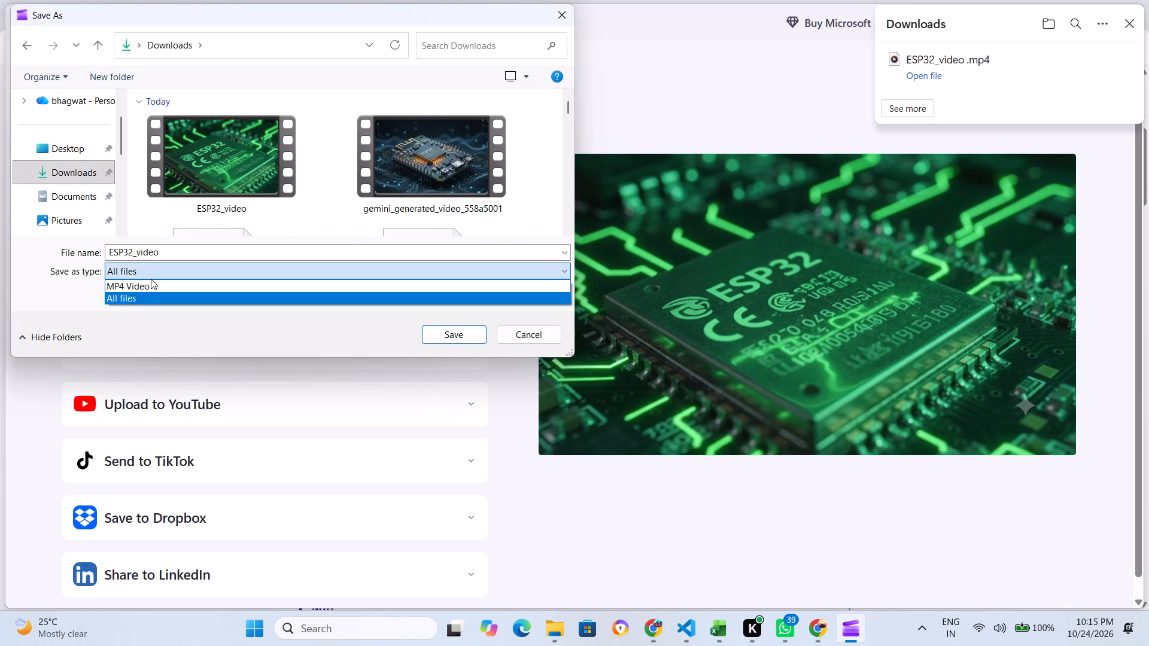
{"action": "left_click", "coordinate": [151, 281]}
{"action": "left_click", "coordinate": [73, 182]}
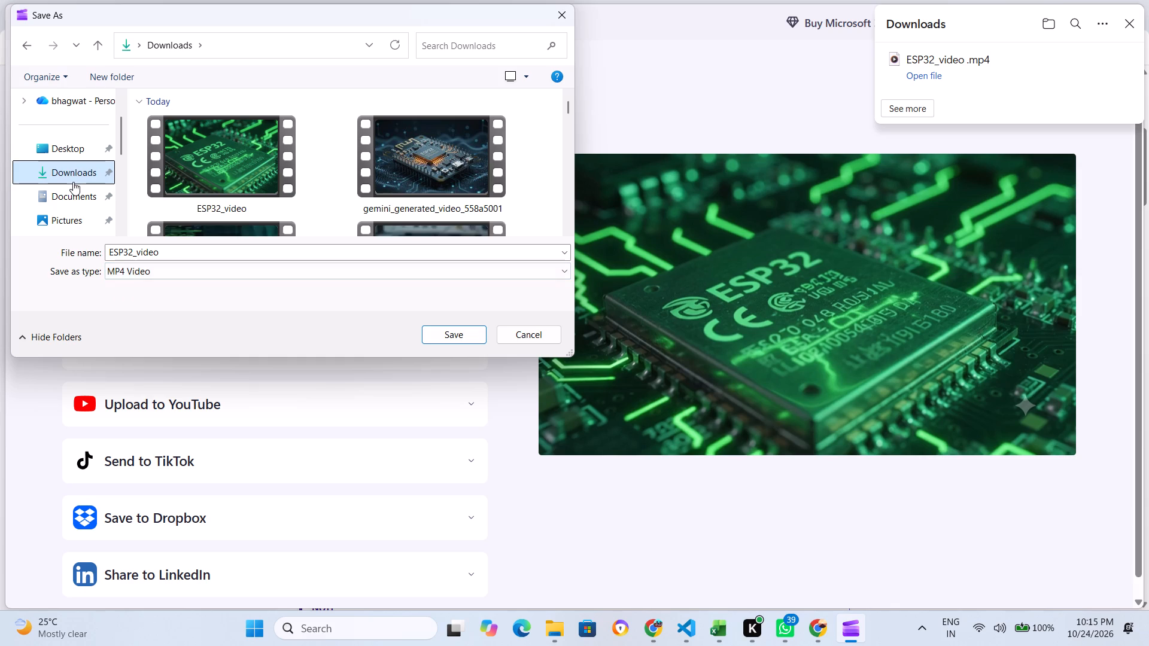
{"action": "left_click", "coordinate": [62, 203]}
{"action": "scroll", "coordinate": [360, 170], "scroll_direction": "down", "scroll_amount": 3}
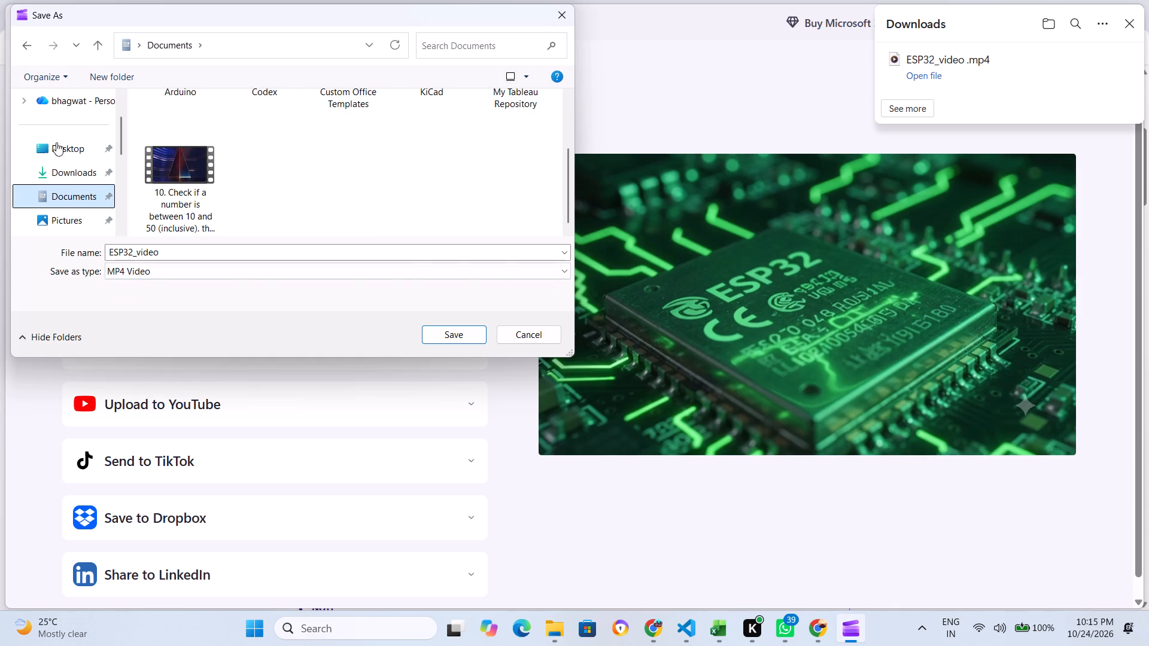
{"action": "left_click", "coordinate": [54, 172]}
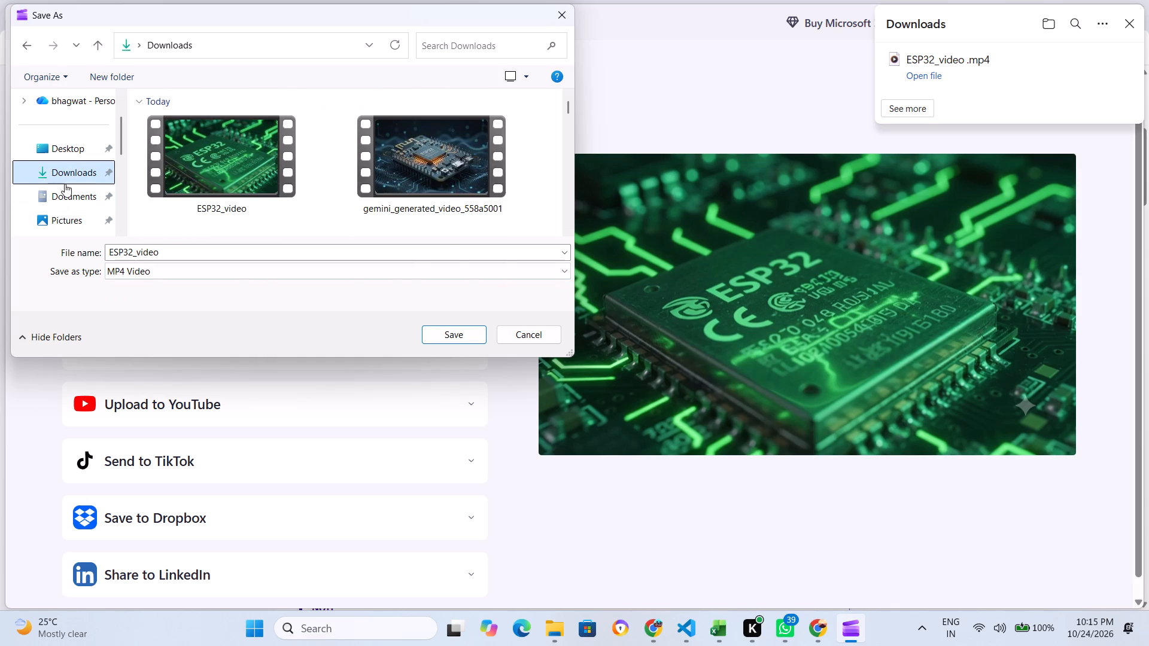
{"action": "left_click", "coordinate": [446, 335]}
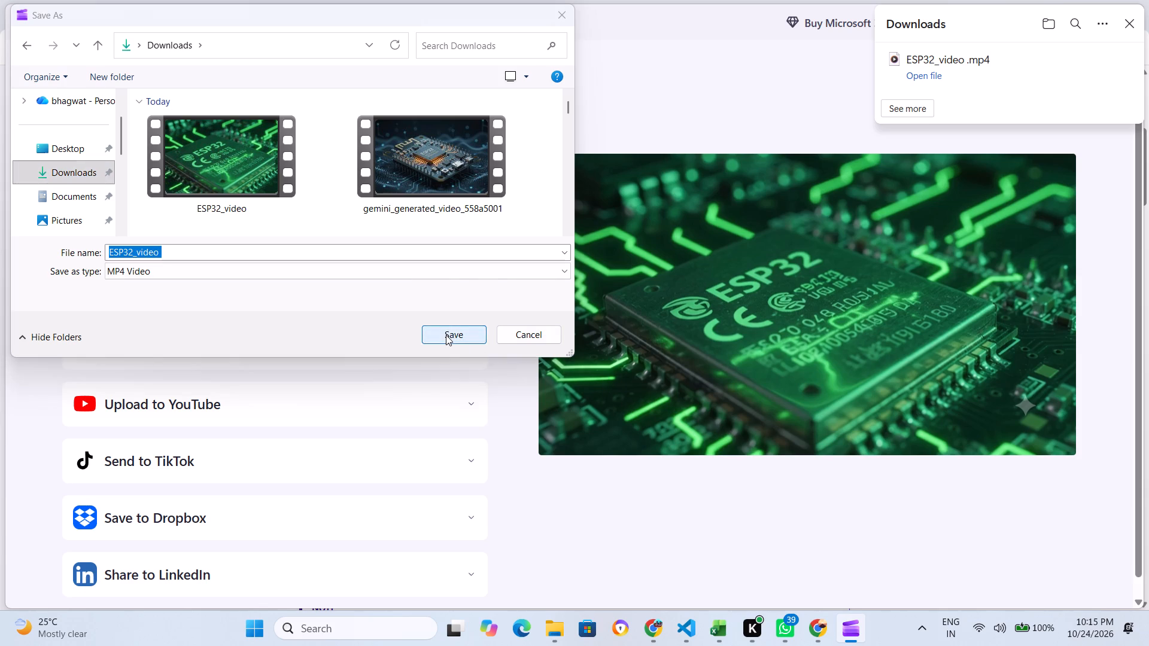
{"action": "left_click", "coordinate": [596, 312]}
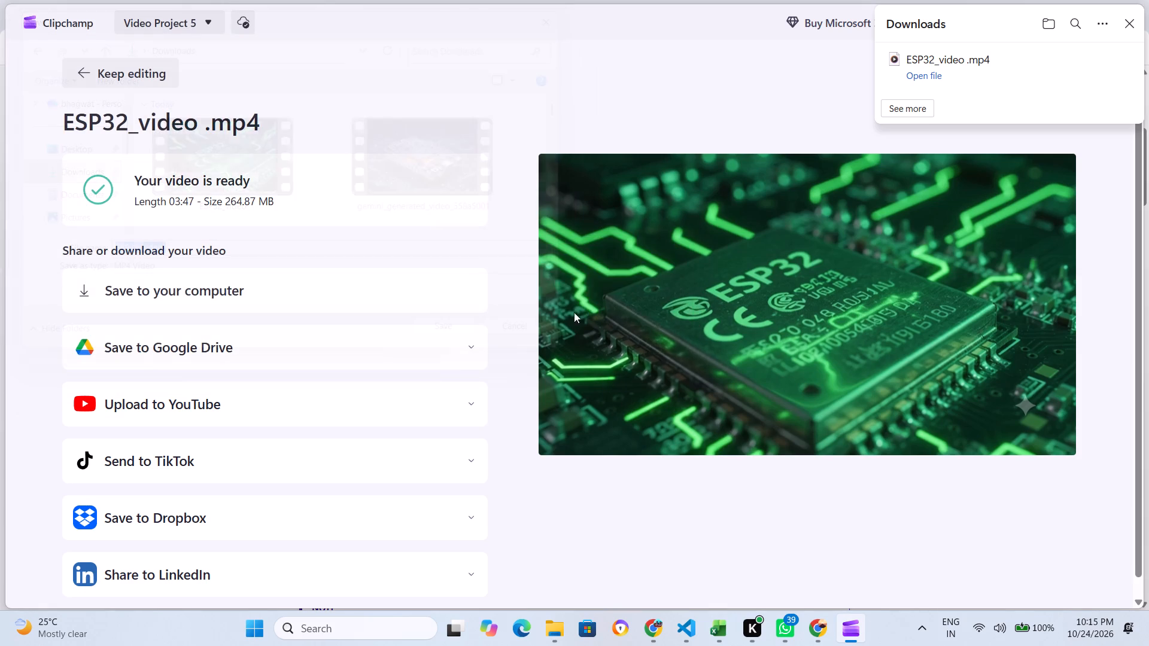
{"action": "left_click", "coordinate": [548, 632]}
{"action": "left_click", "coordinate": [582, 376]}
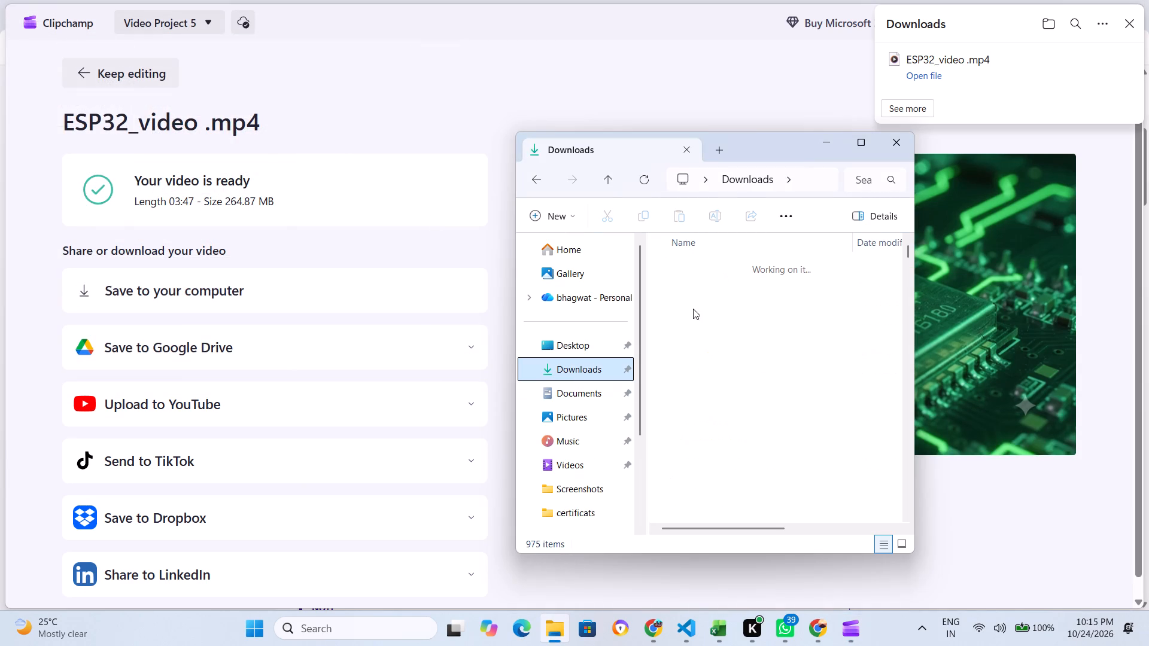
{"action": "right_click", "coordinate": [706, 282]}
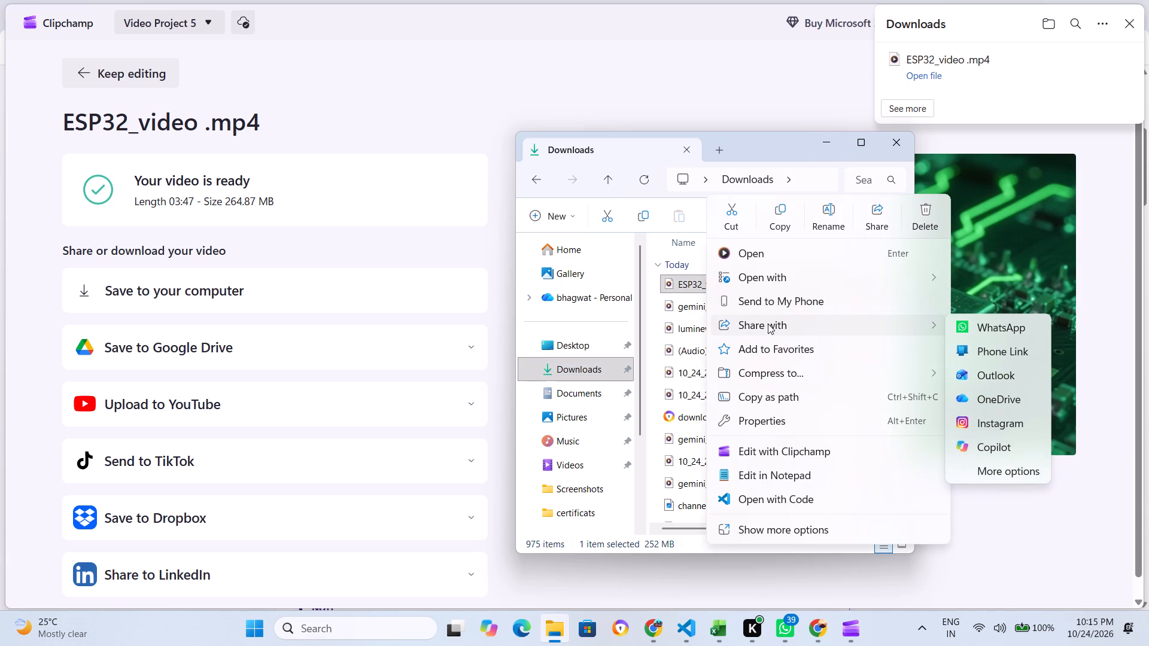